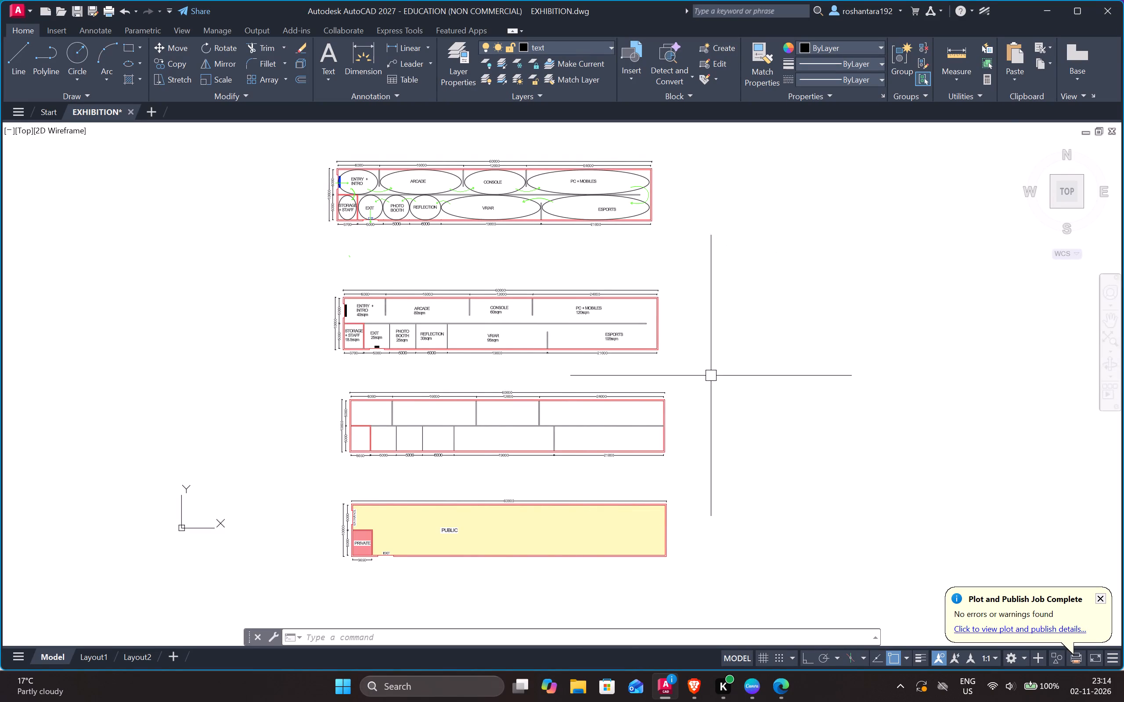
Save the EXHIBITION drawing.
key(ctrl+s)
Switch to Canva and review the exhibition design sheets, from the concept sheet through the mood board.
click(759, 698)
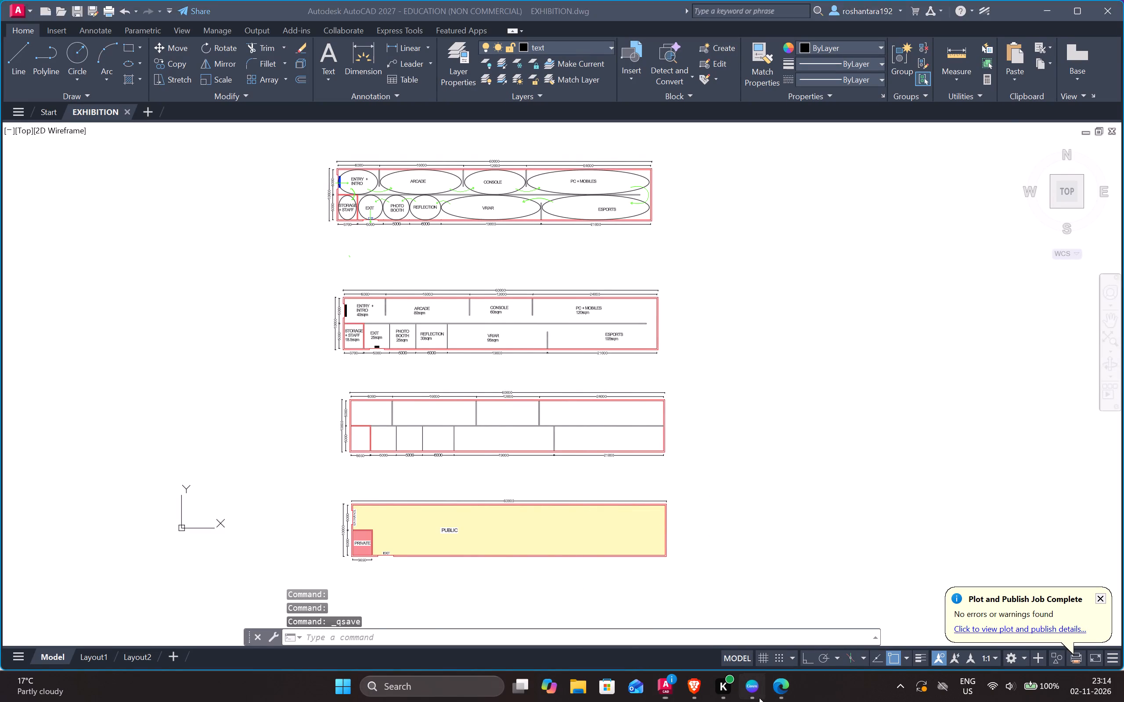
scroll(713, 203, up, 7)
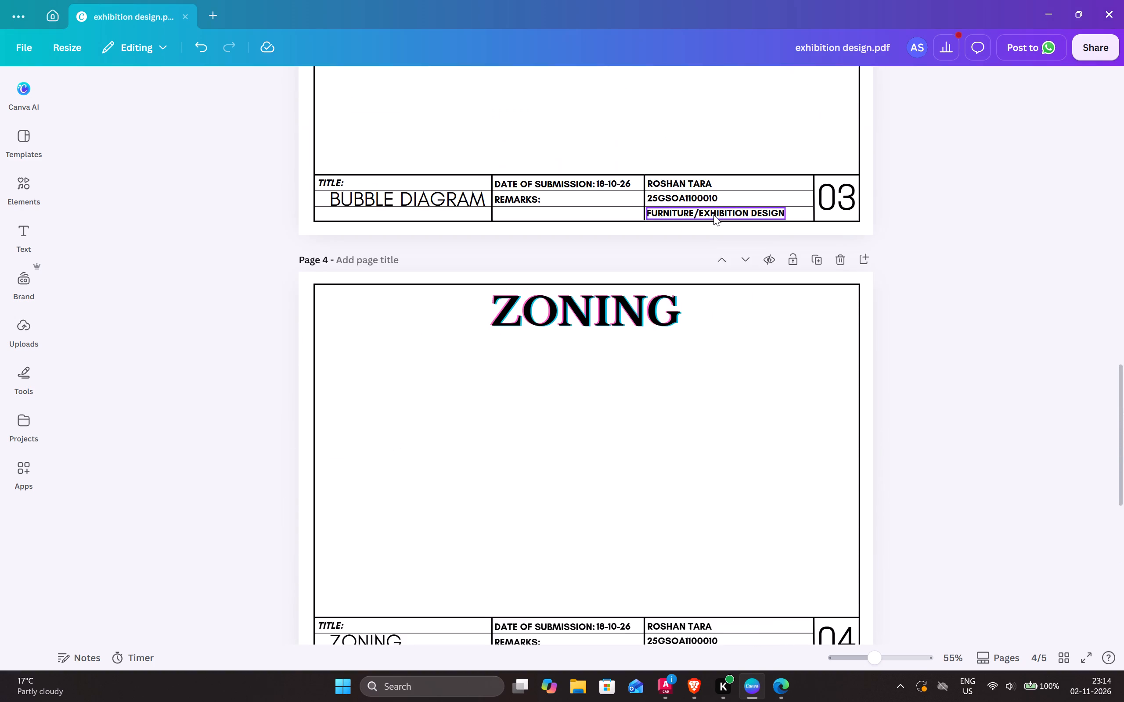
scroll(713, 215, up, 5)
scroll(680, 233, up, 2)
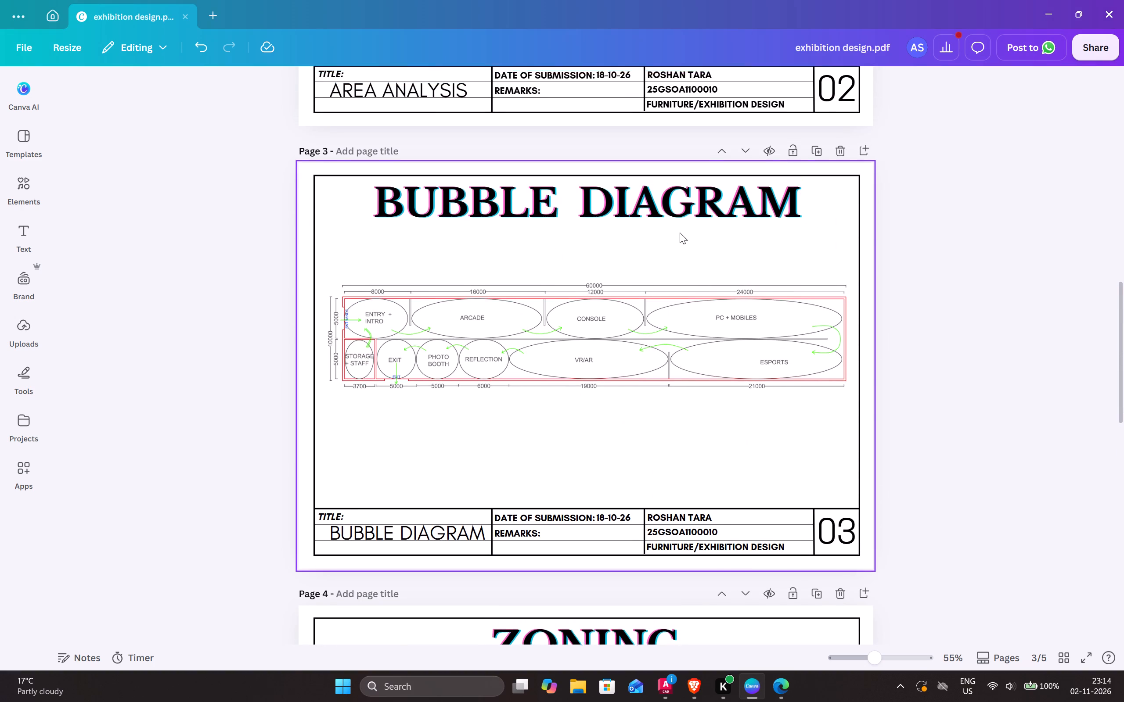
scroll(680, 233, up, 5)
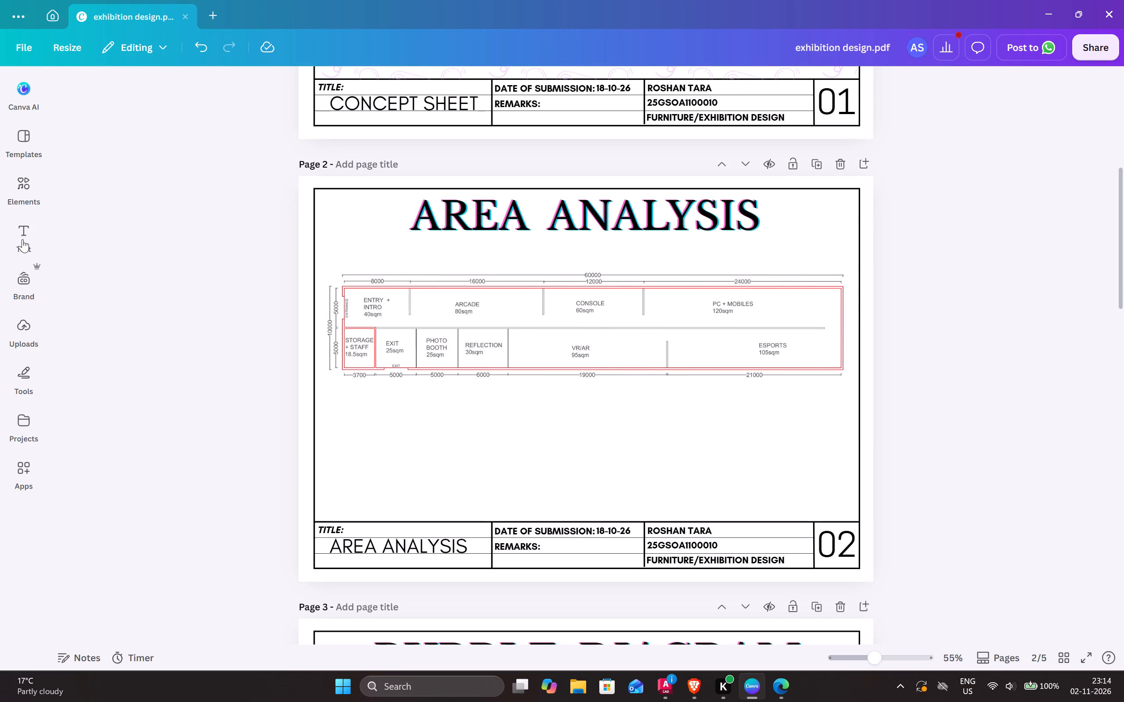
scroll(575, 352, down, 10)
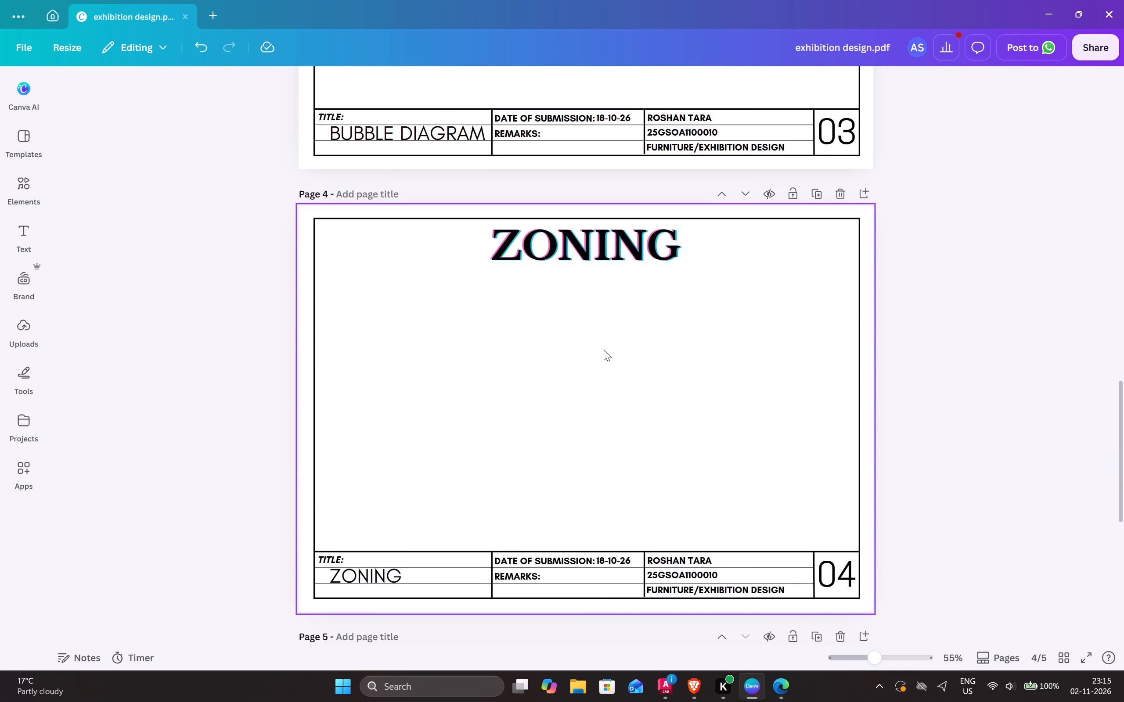
scroll(622, 350, down, 8)
scroll(627, 350, up, 2)
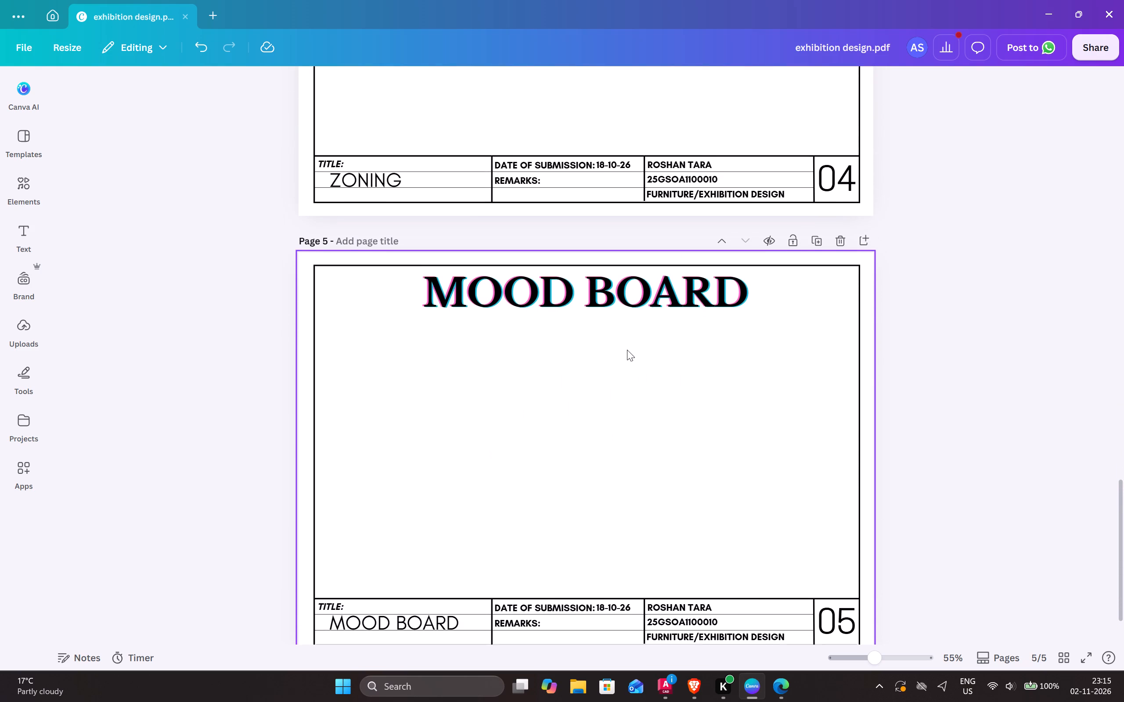
scroll(627, 350, up, 2)
scroll(627, 350, down, 2)
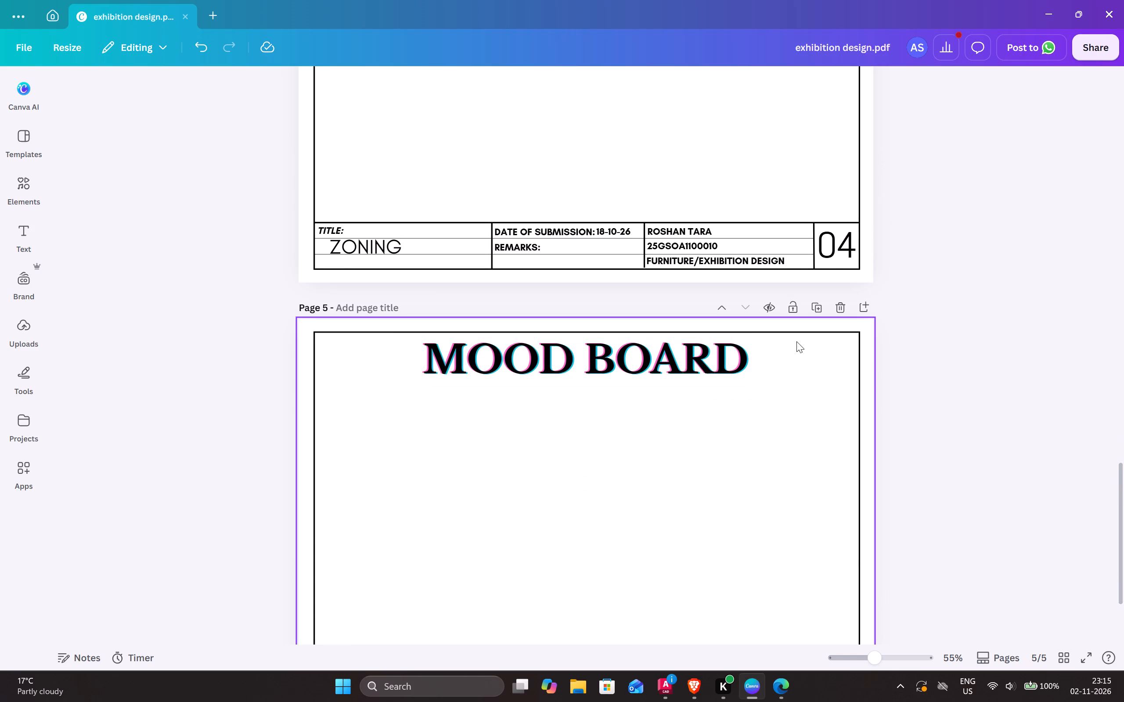
scroll(796, 338, up, 9)
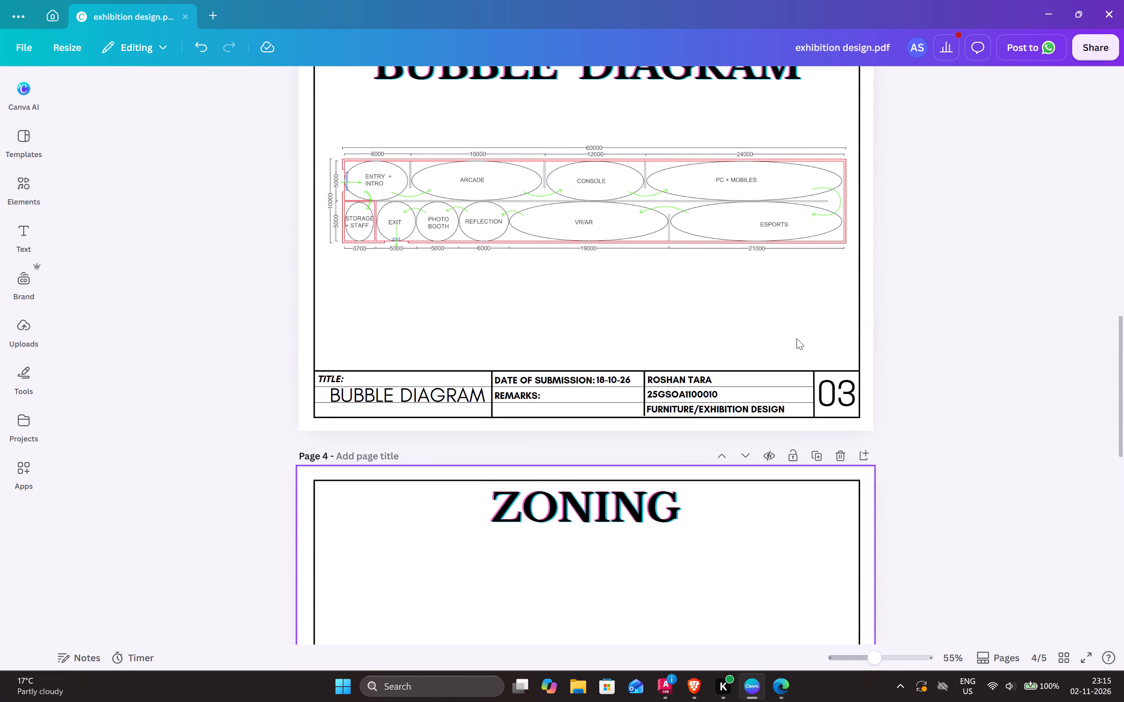
scroll(796, 338, up, 13)
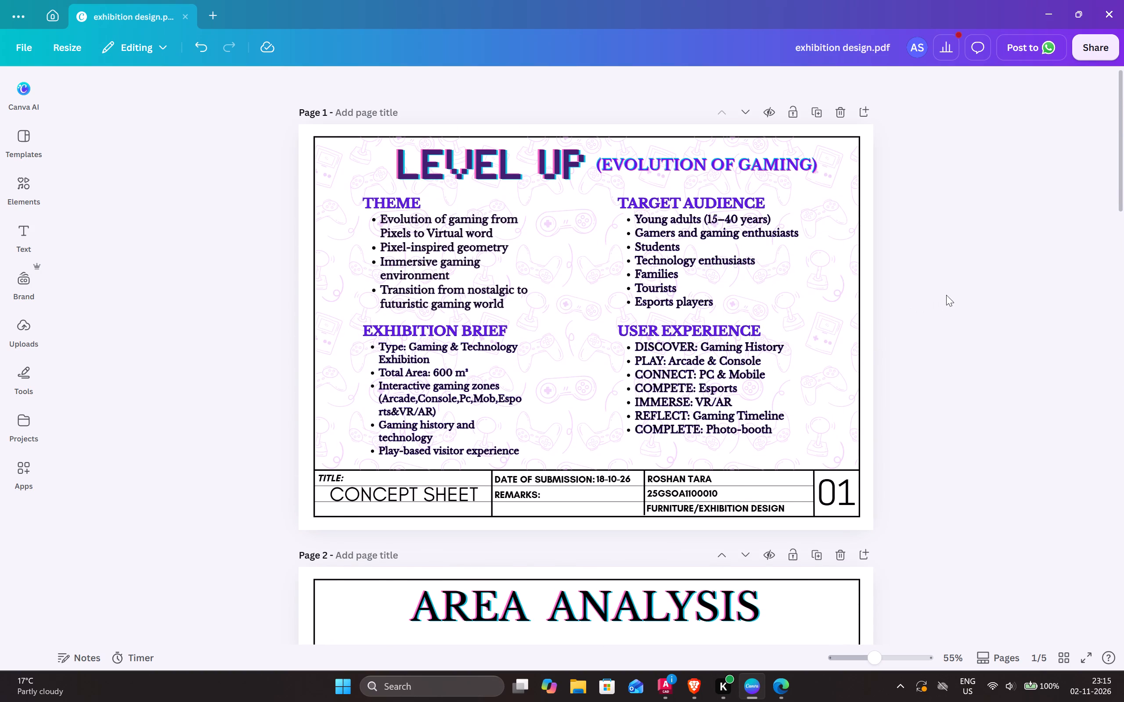
scroll(946, 295, down, 3)
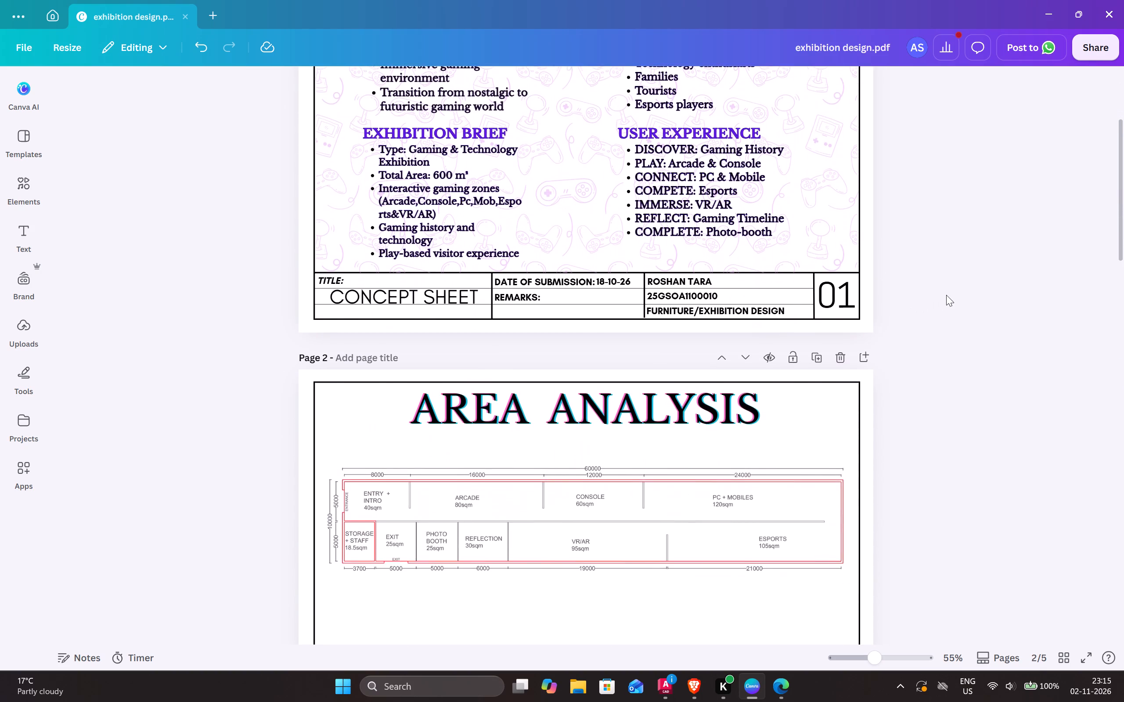
scroll(946, 295, down, 1)
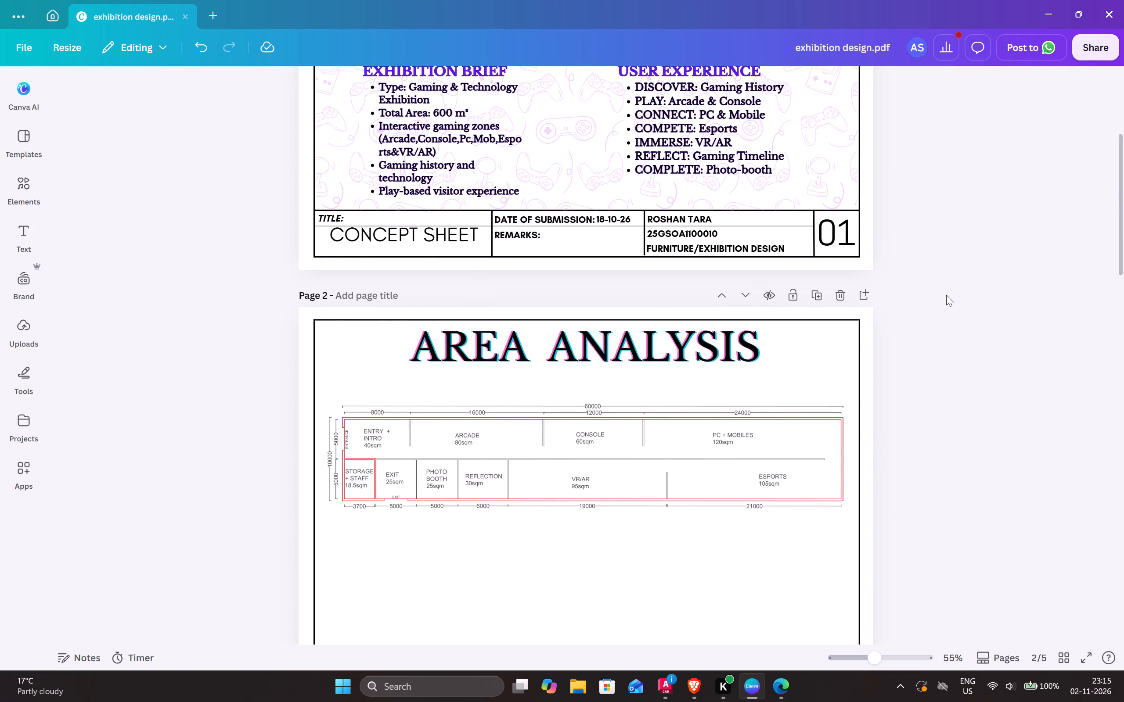
scroll(946, 295, down, 2)
Change the text colour of the "(EVOLUTION OF GAMING)" subtitle on page 1 to black.
scroll(946, 295, up, 4)
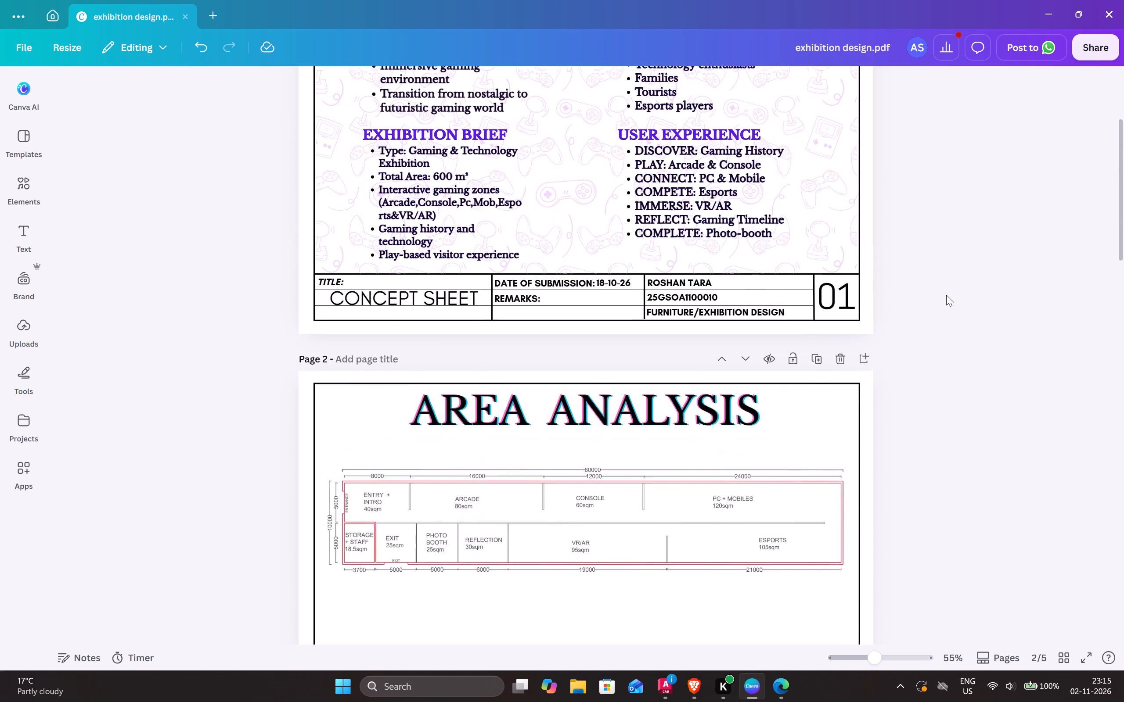
scroll(947, 294, up, 3)
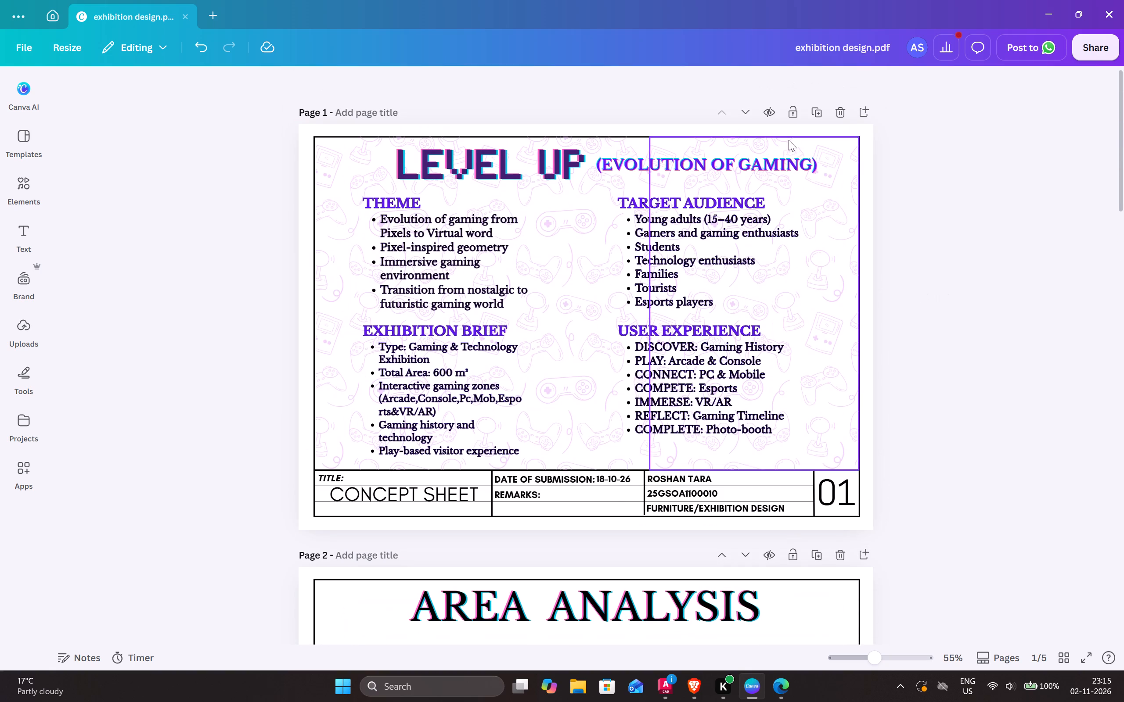
click(780, 160)
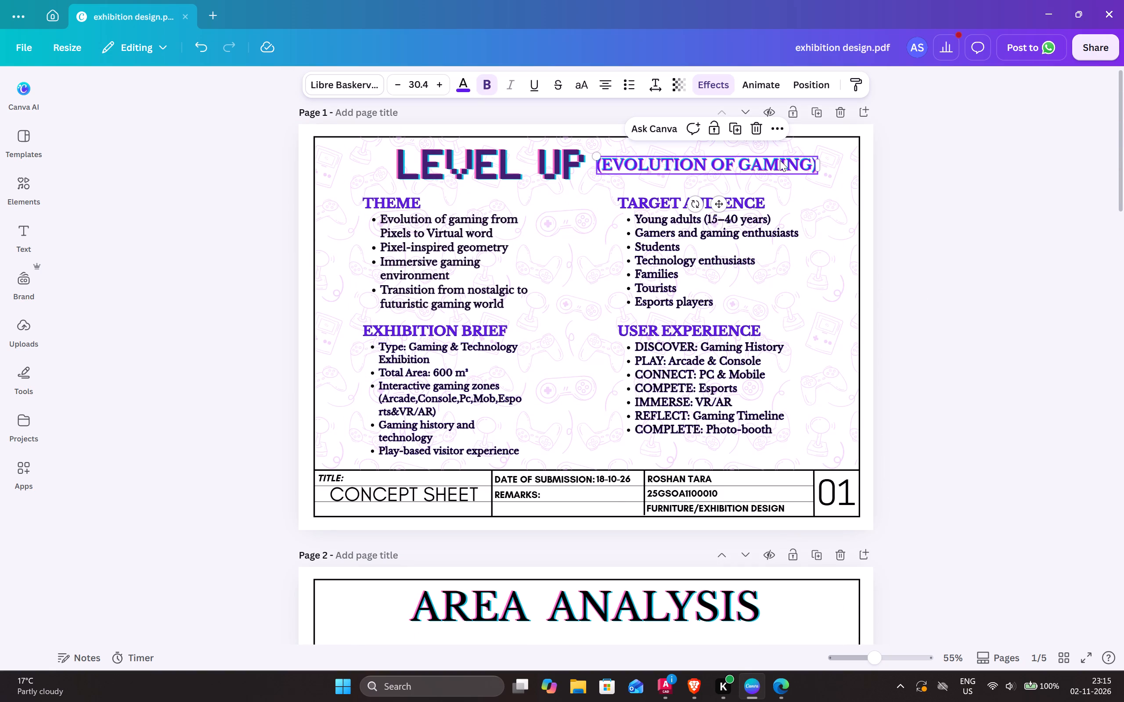
click(467, 86)
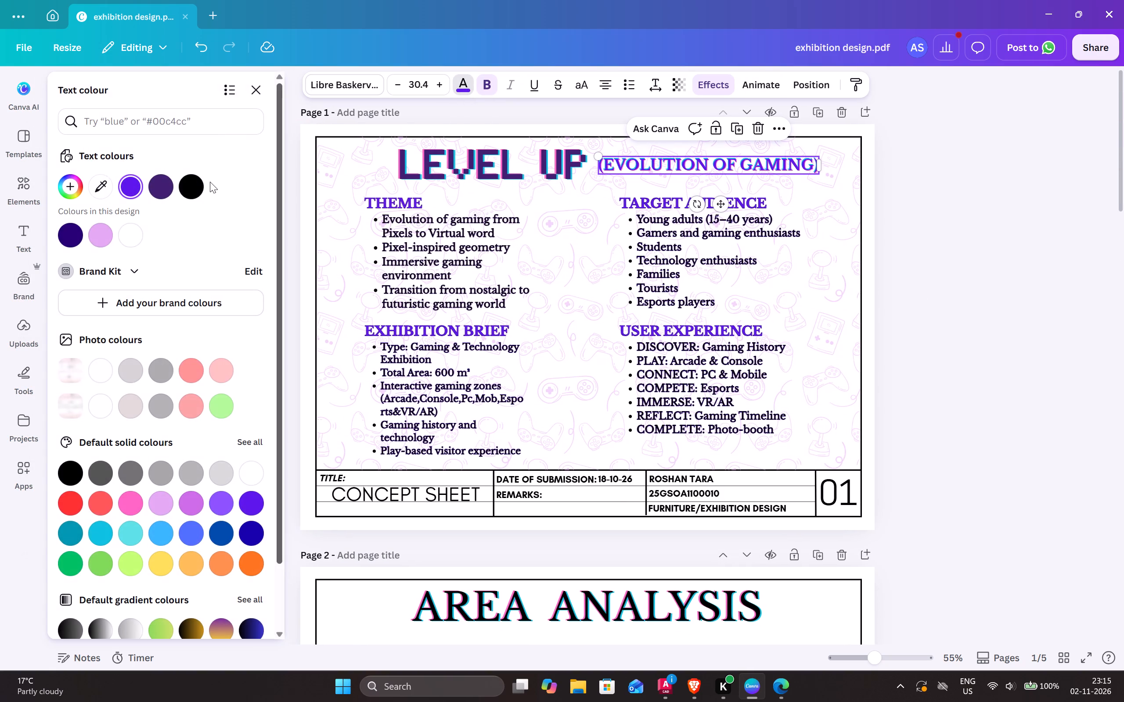
click(199, 185)
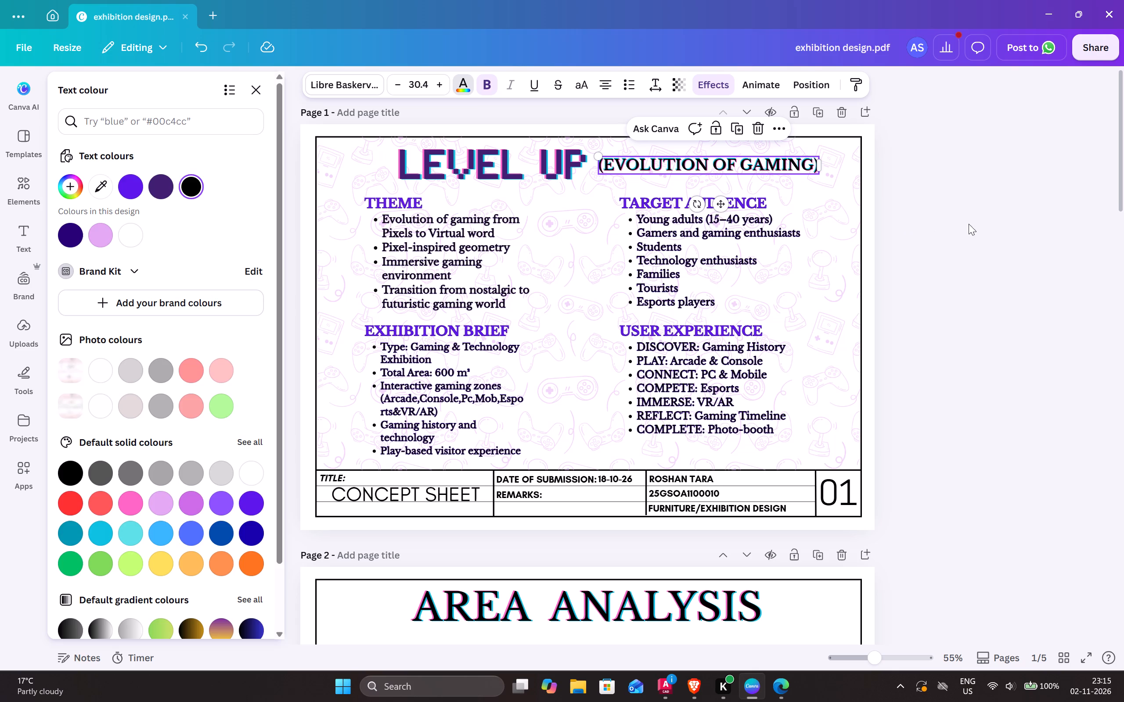
click(1034, 219)
click(1023, 218)
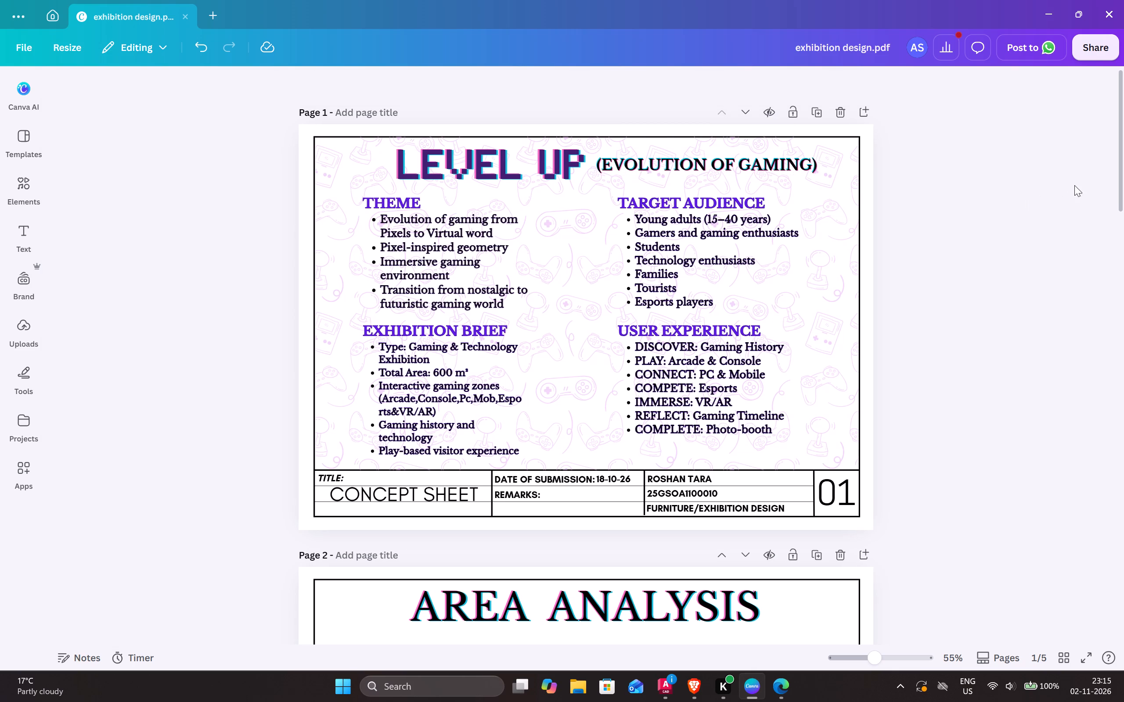
Move the floor plan image on the Area Analysis page down, centring it between the heading and the title block.
scroll(997, 223, down, 1)
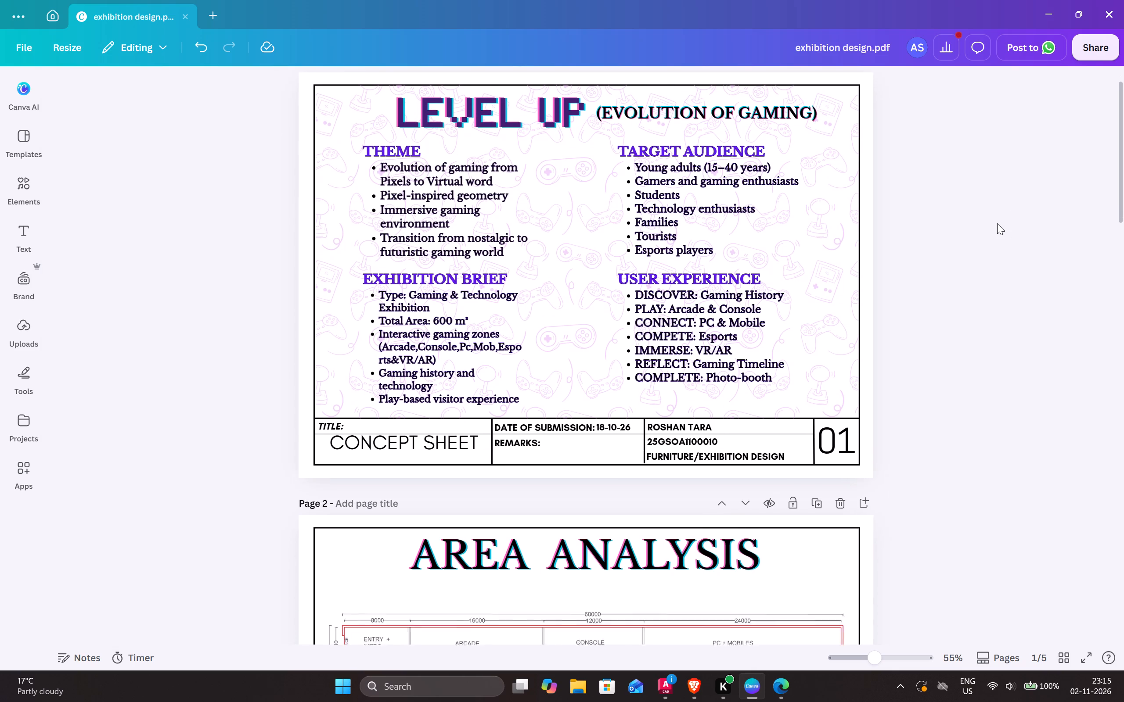
scroll(997, 223, down, 8)
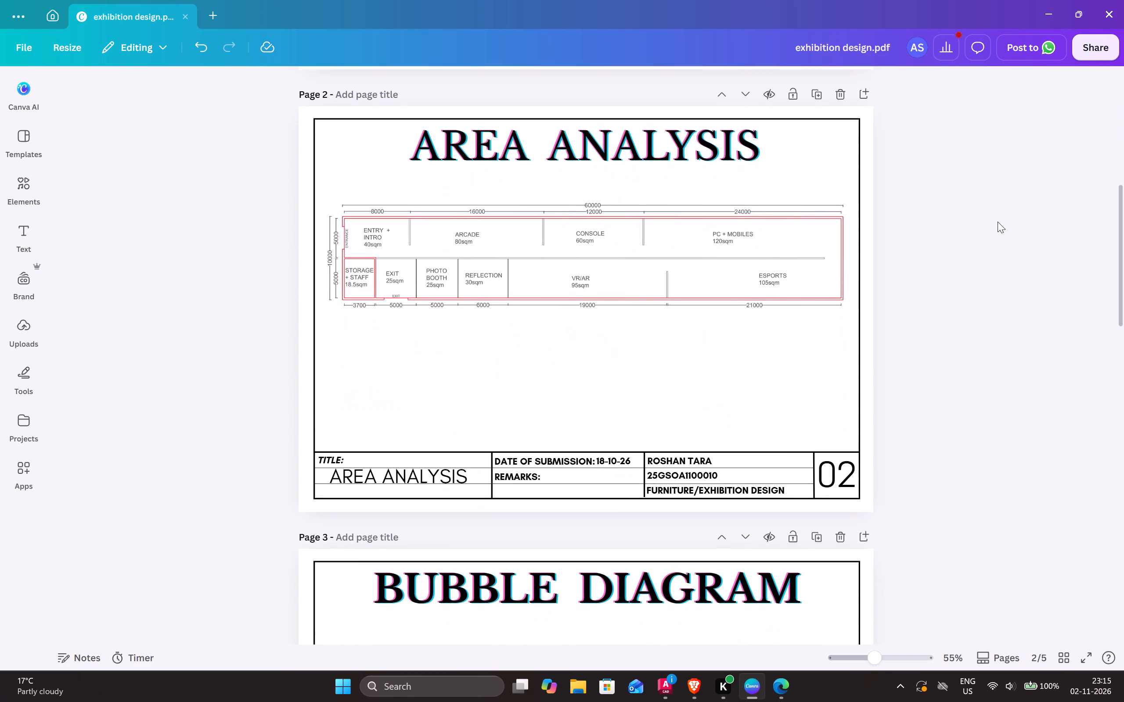
scroll(998, 222, down, 5)
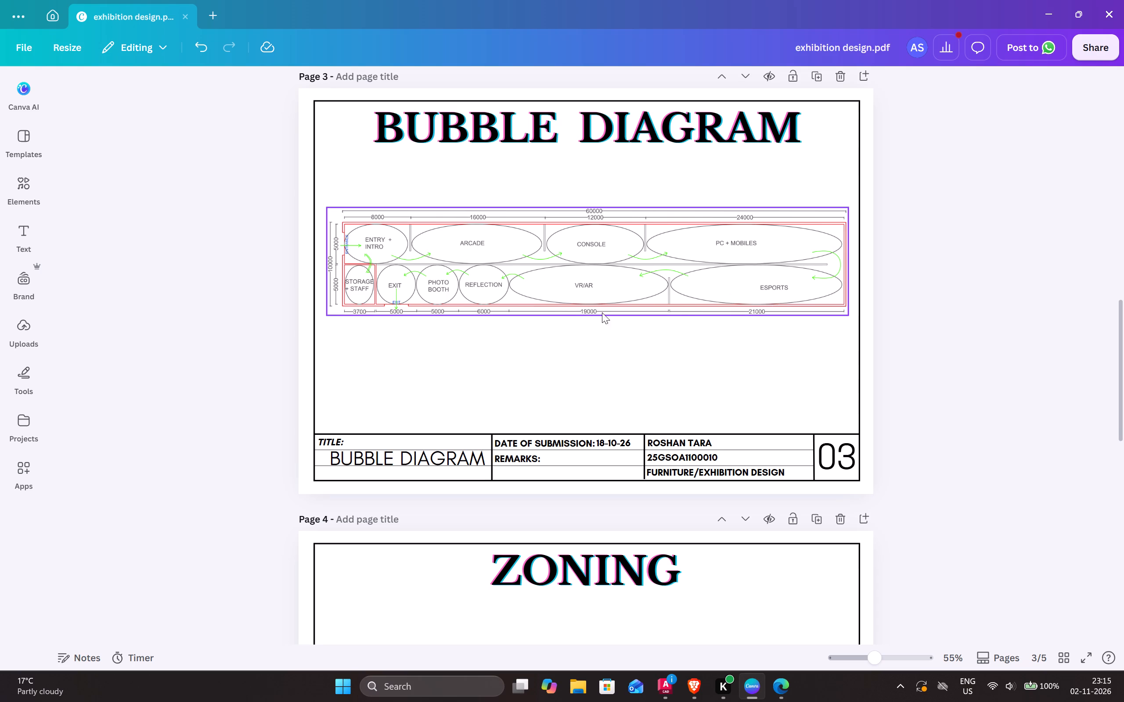
scroll(987, 261, up, 4)
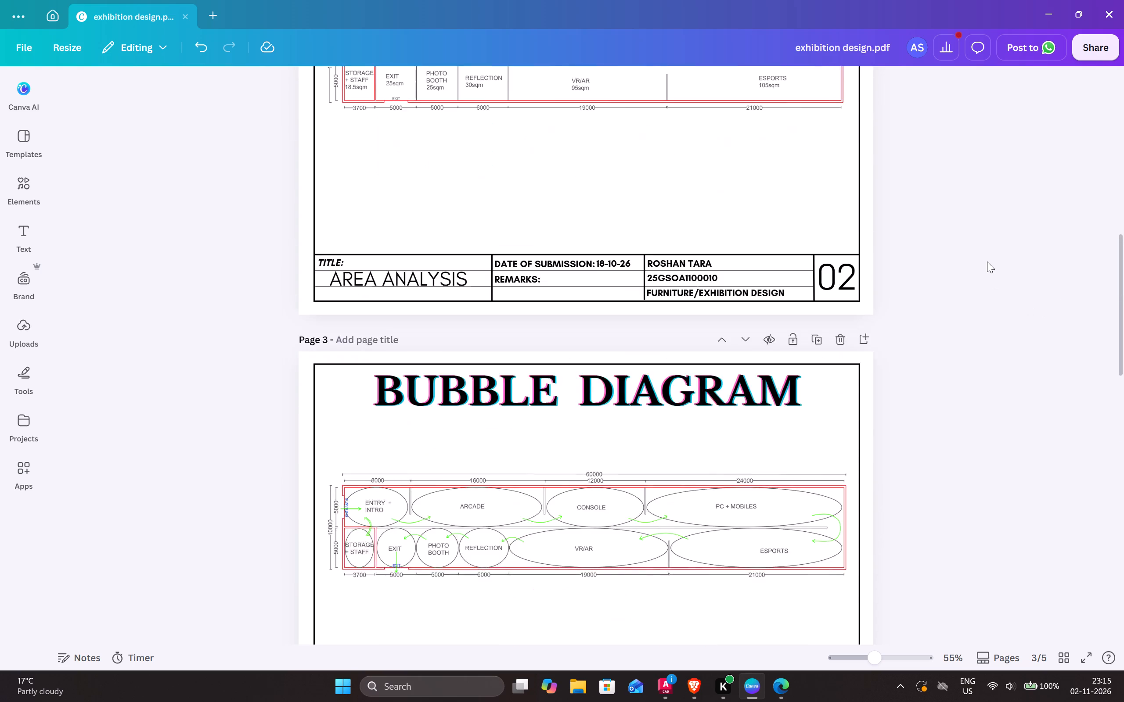
scroll(987, 261, up, 4)
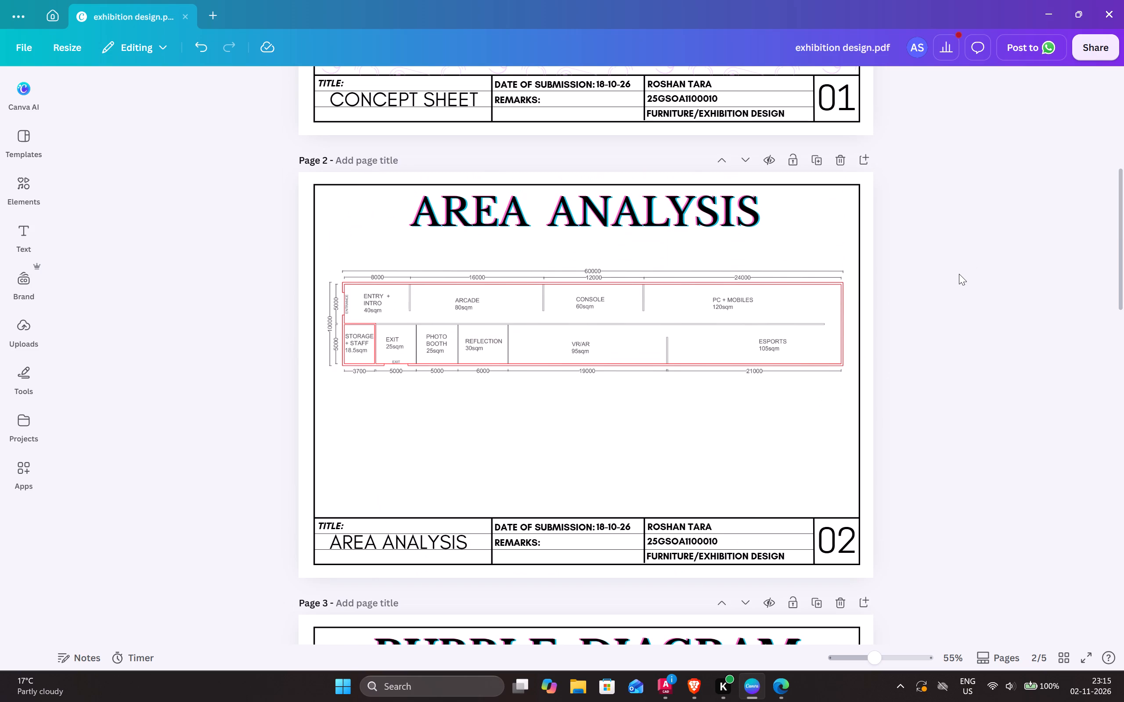
click(677, 312)
drag(646, 315, 641, 372)
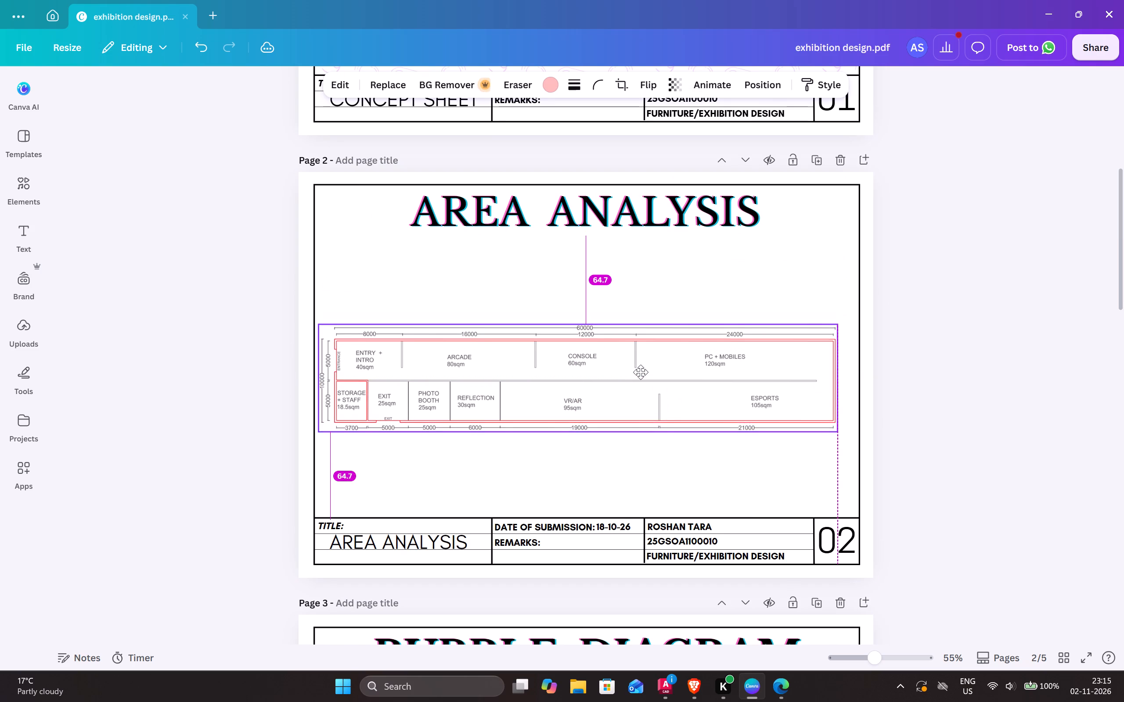
drag(641, 372, 646, 369)
click(1022, 329)
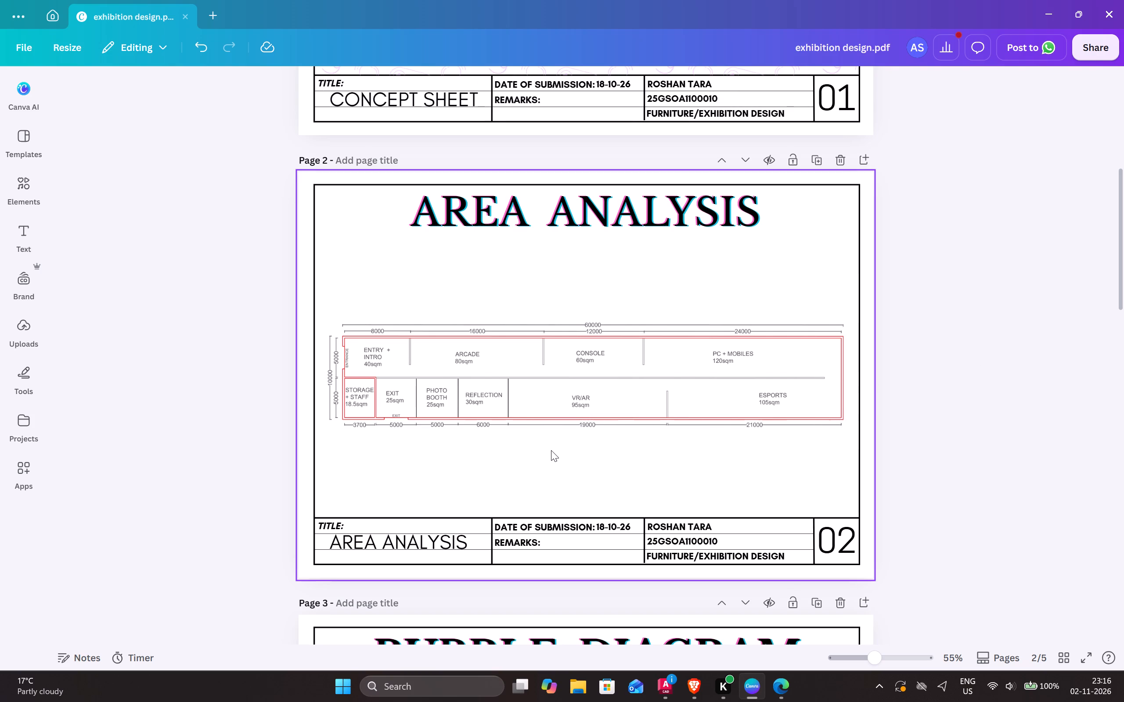
Review the layout of all five sheets again, comparing the concept, area analysis, bubble diagram, zoning and mood board pages.
scroll(485, 425, up, 2)
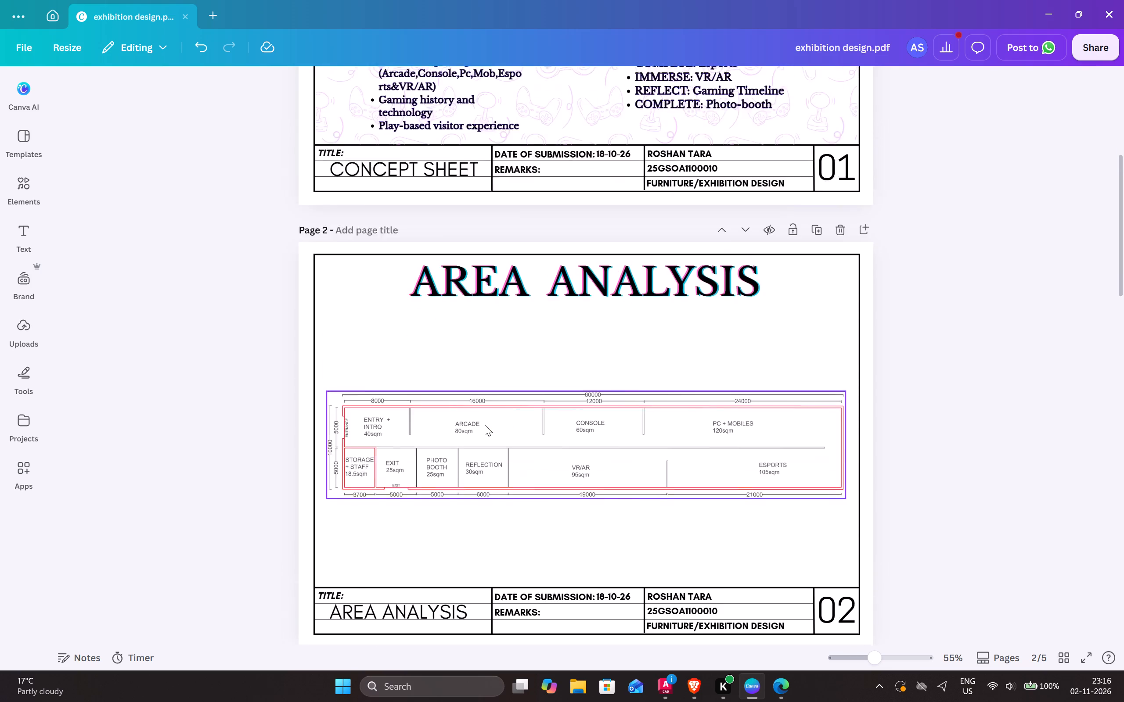
scroll(485, 425, up, 1)
scroll(570, 451, down, 2)
middle_click(612, 486)
scroll(612, 486, up, 2)
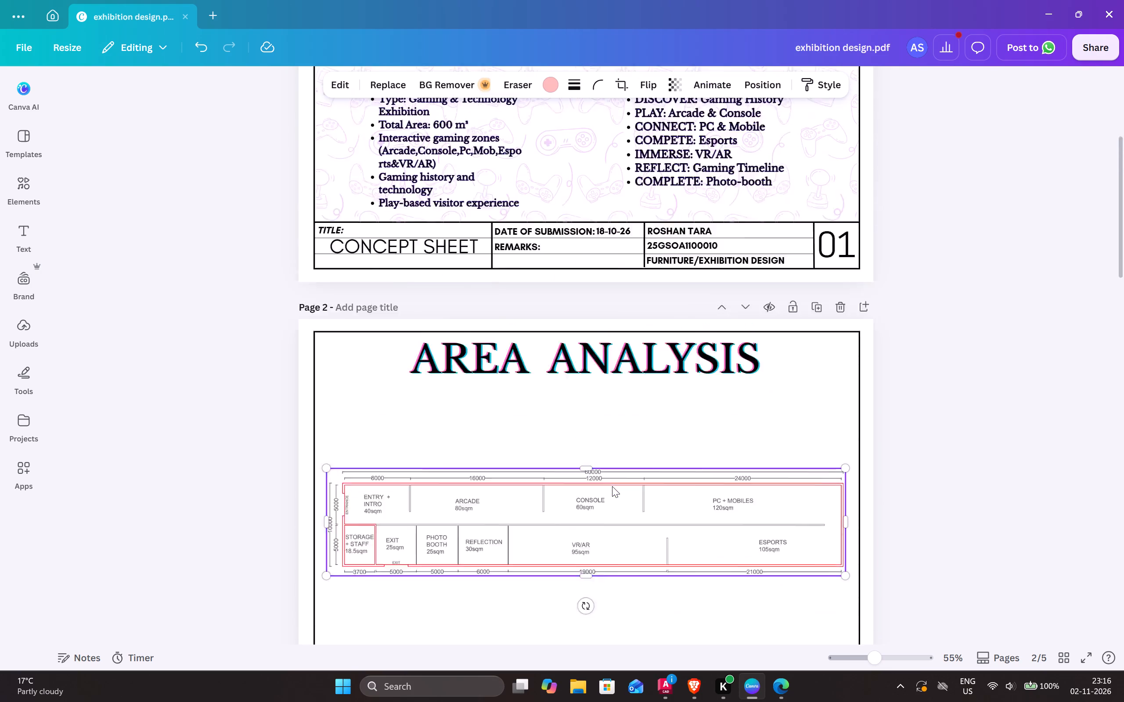
scroll(612, 486, up, 4)
scroll(645, 458, down, 2)
scroll(1048, 280, up, 3)
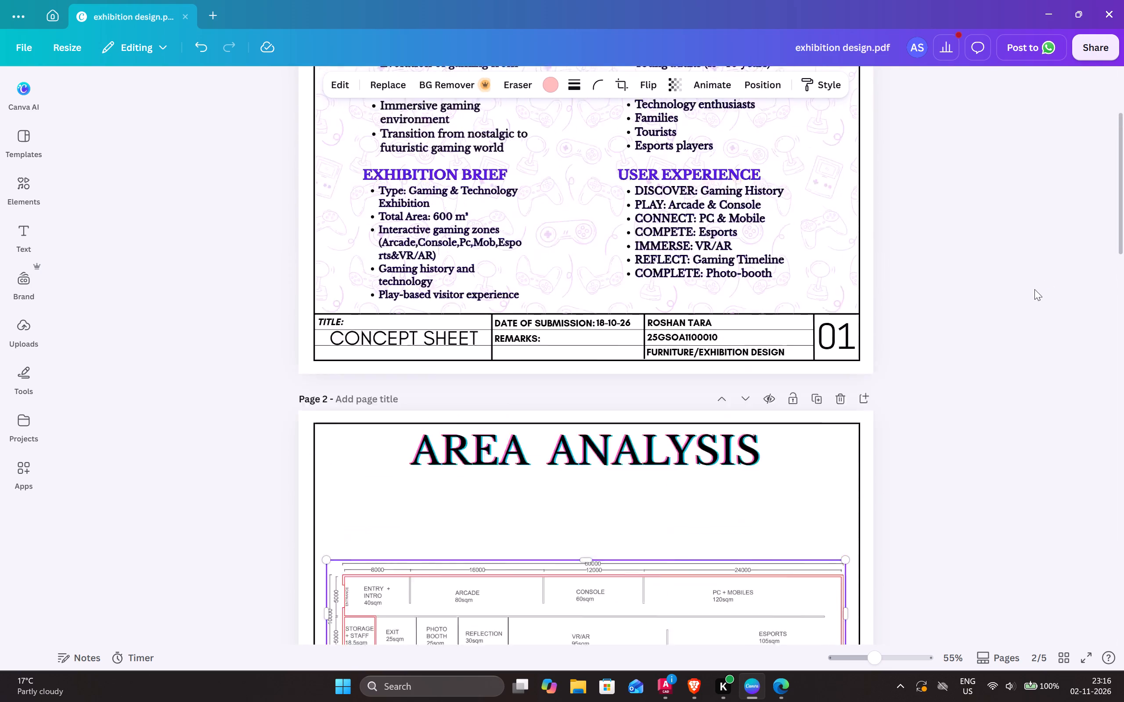
scroll(1034, 289, up, 1)
click(994, 317)
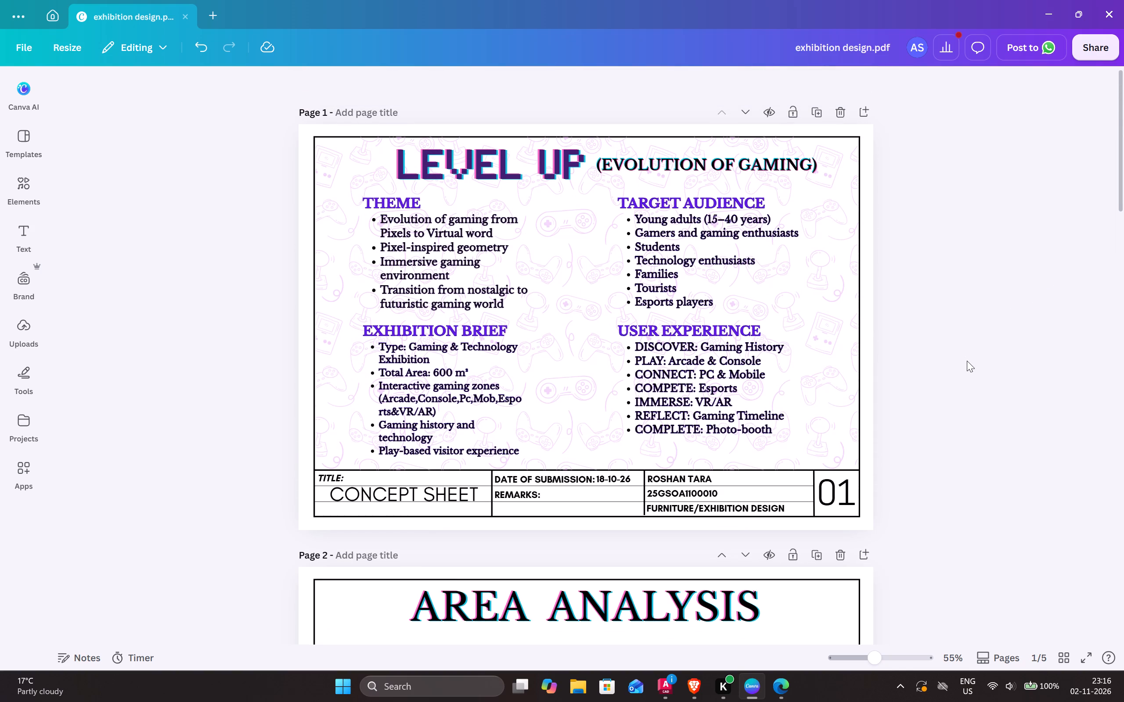
scroll(967, 361, down, 5)
click(970, 358)
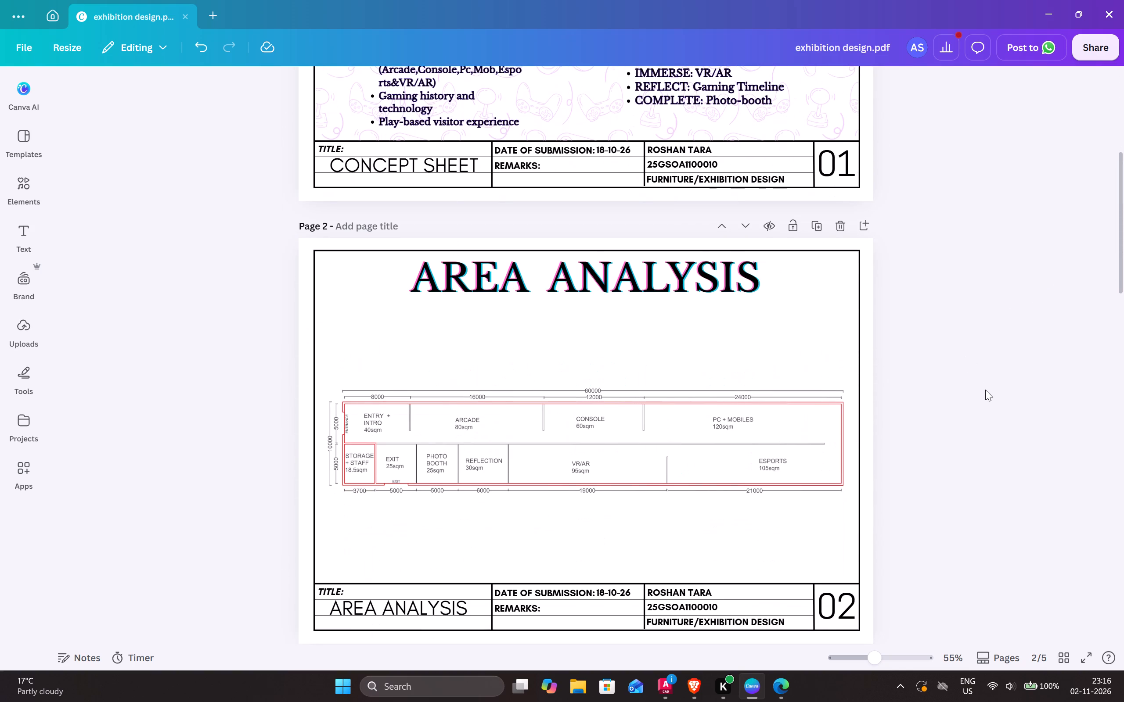
scroll(985, 390, down, 17)
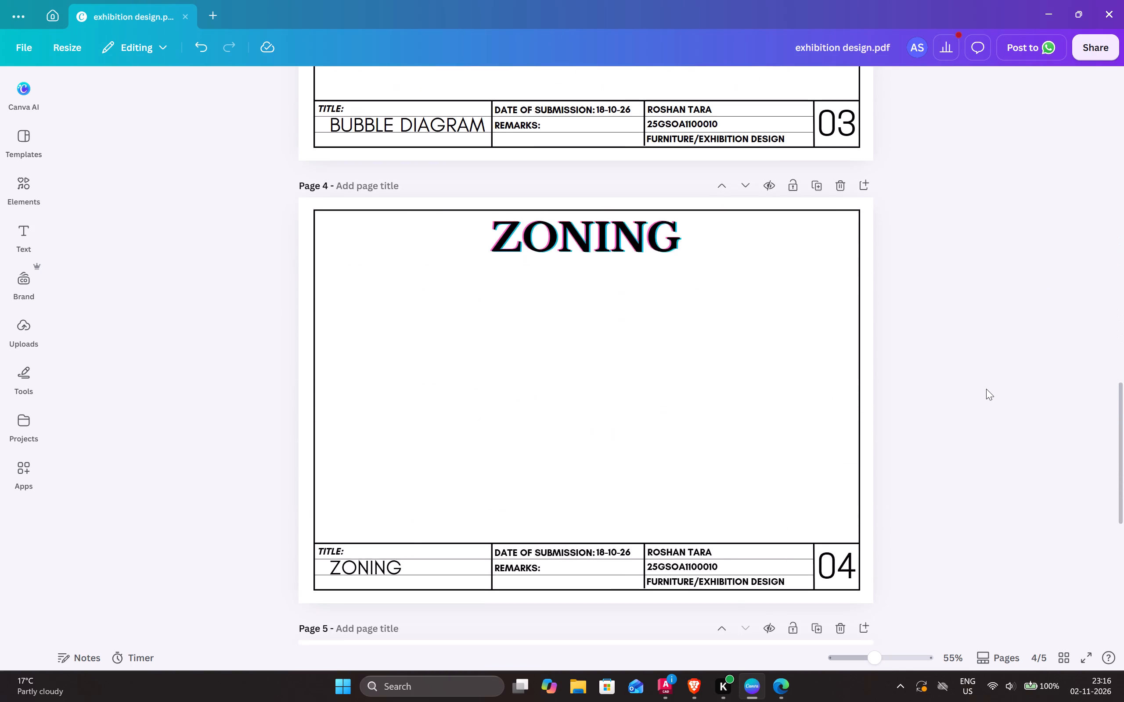
scroll(986, 389, down, 7)
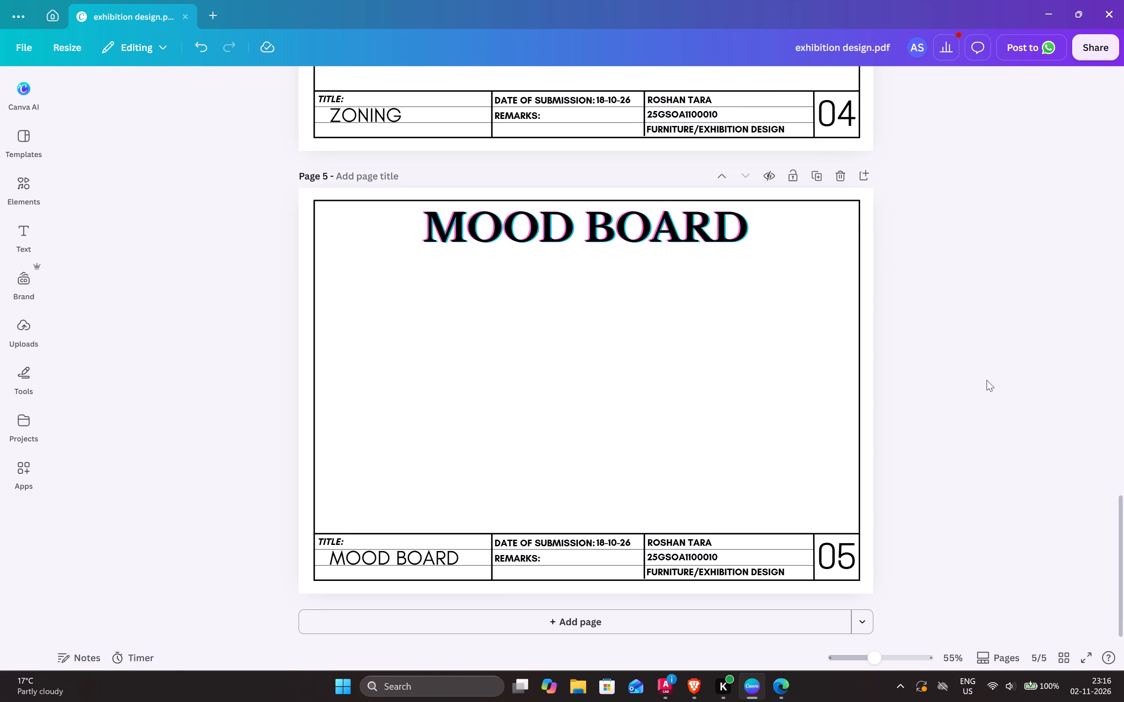
scroll(987, 349, up, 8)
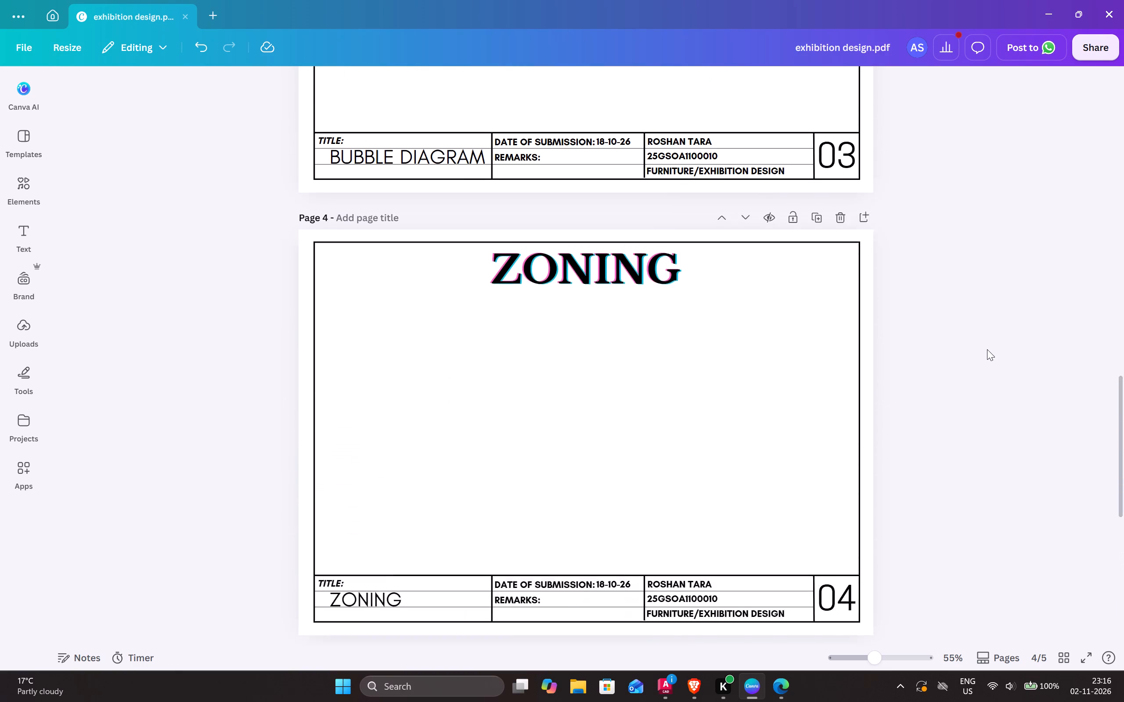
scroll(987, 349, up, 5)
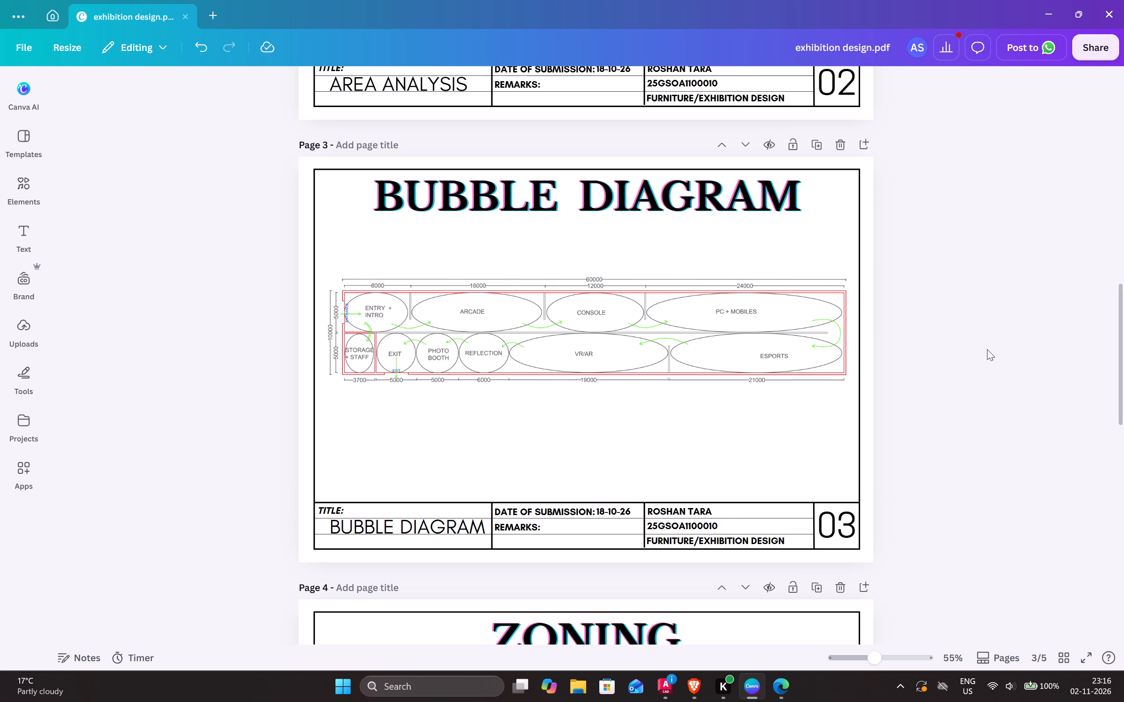
scroll(987, 349, down, 1)
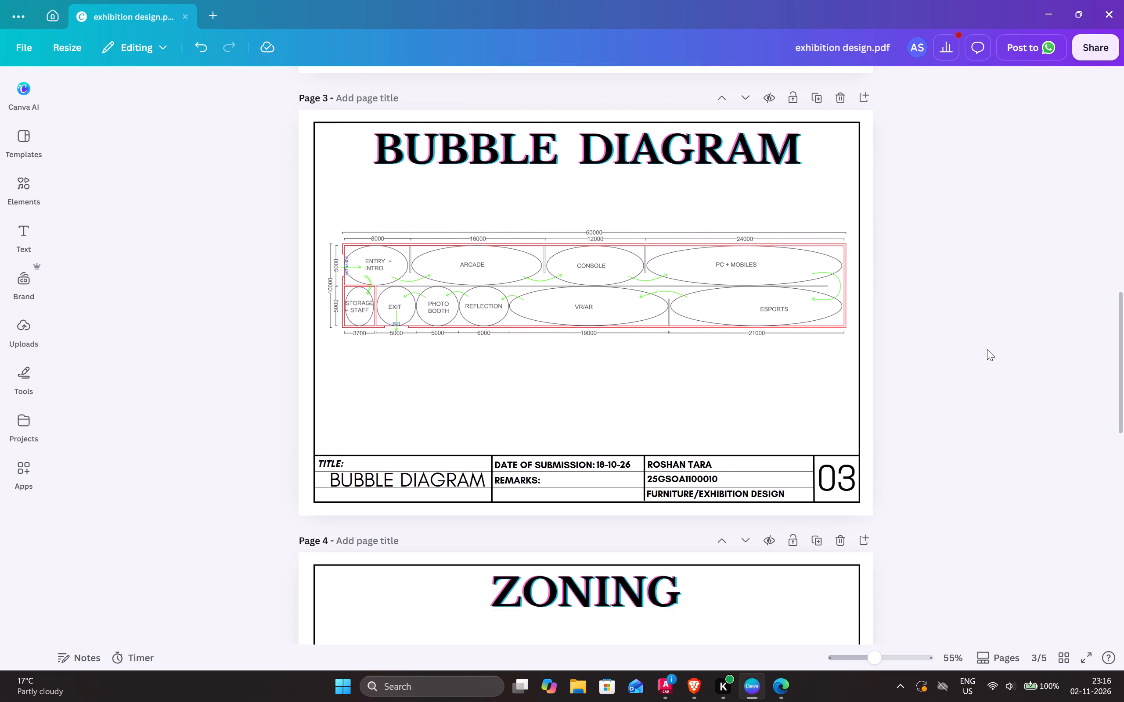
scroll(987, 349, down, 5)
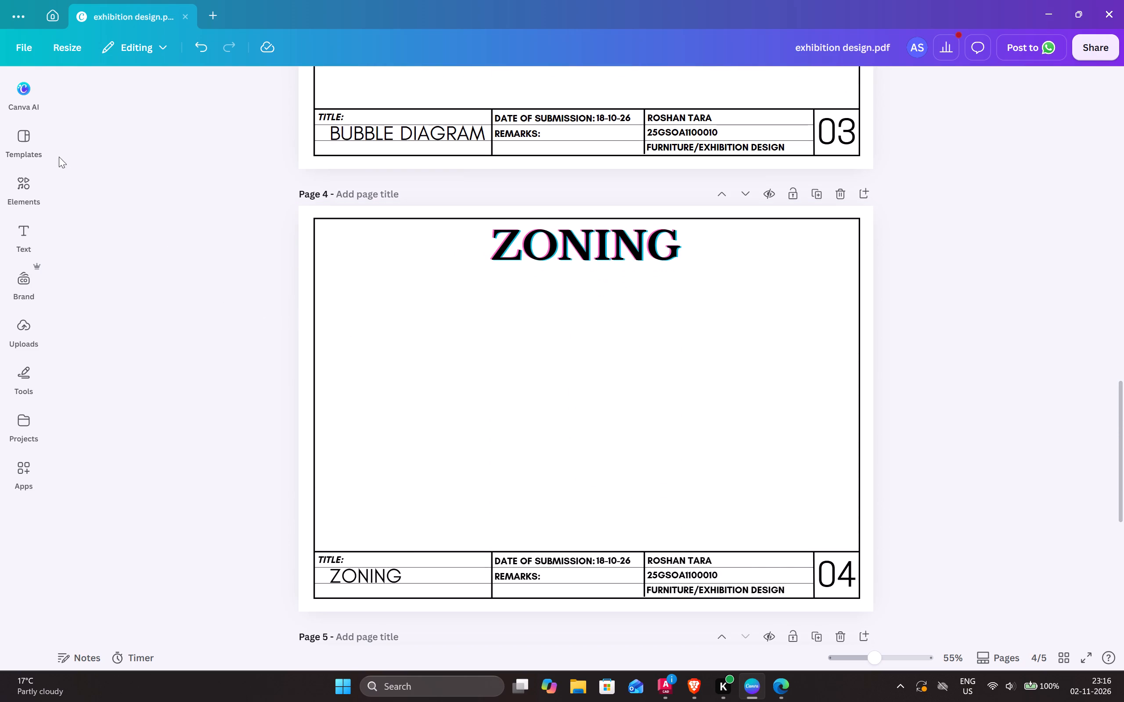
Add a subheading text box in the middle of the Zoning page and replace its placeholder text with "PUBLIC".
click(32, 241)
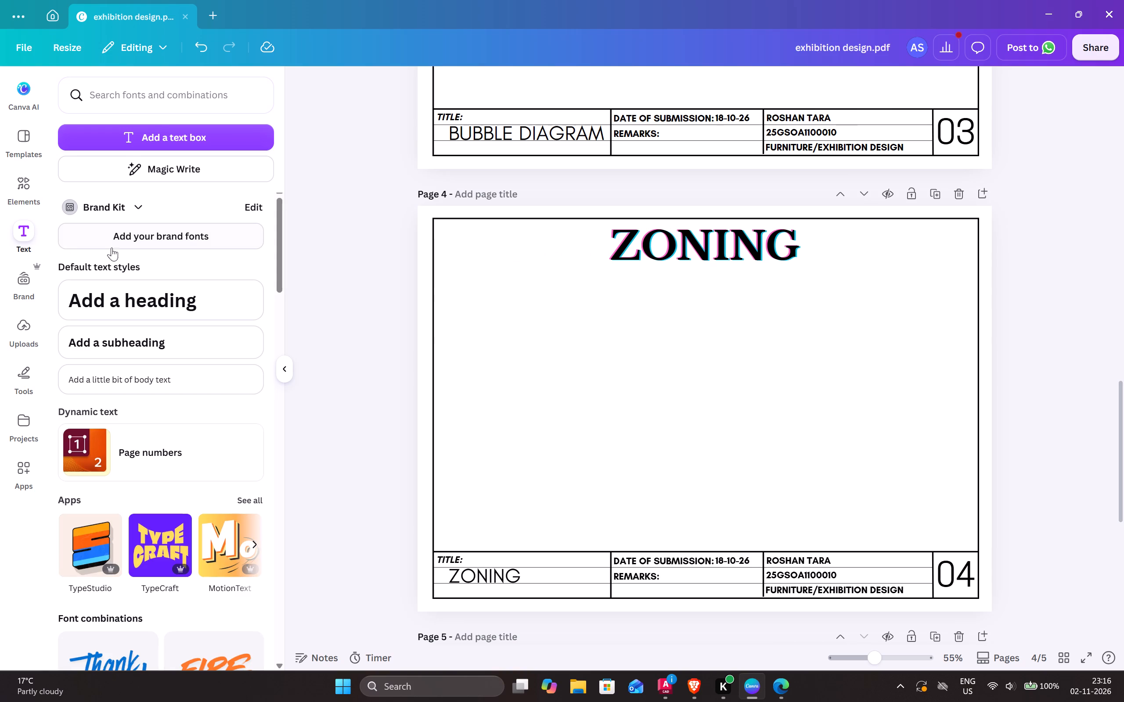
click(190, 333)
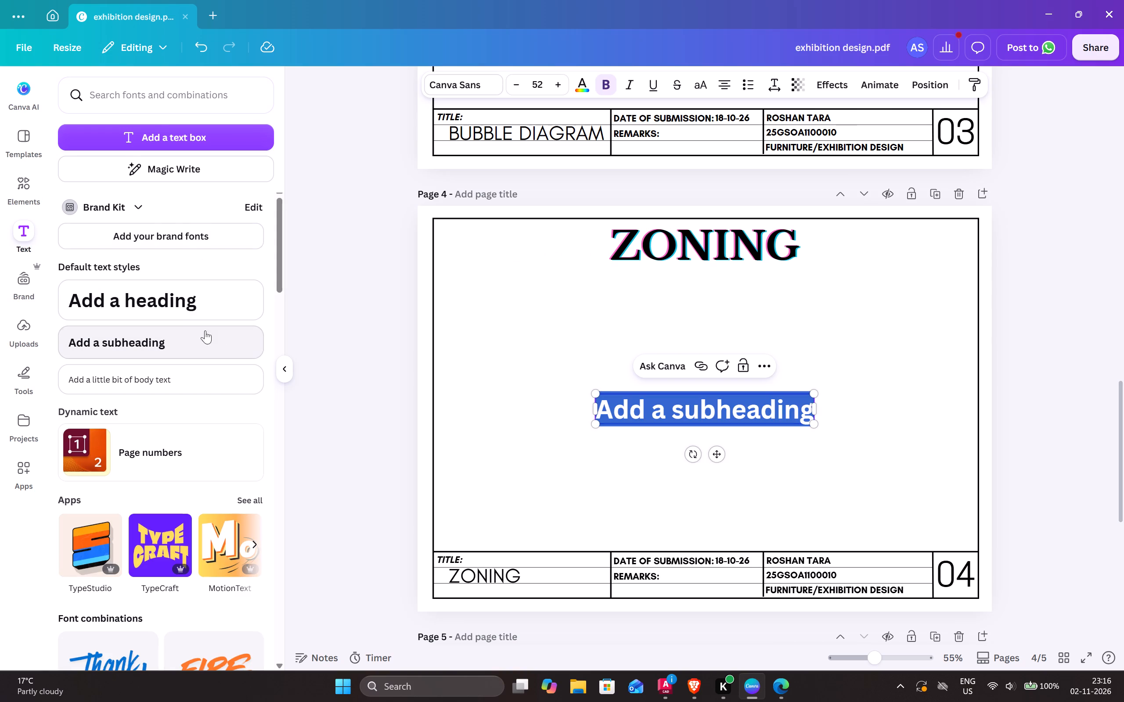
click(760, 413)
click(803, 415)
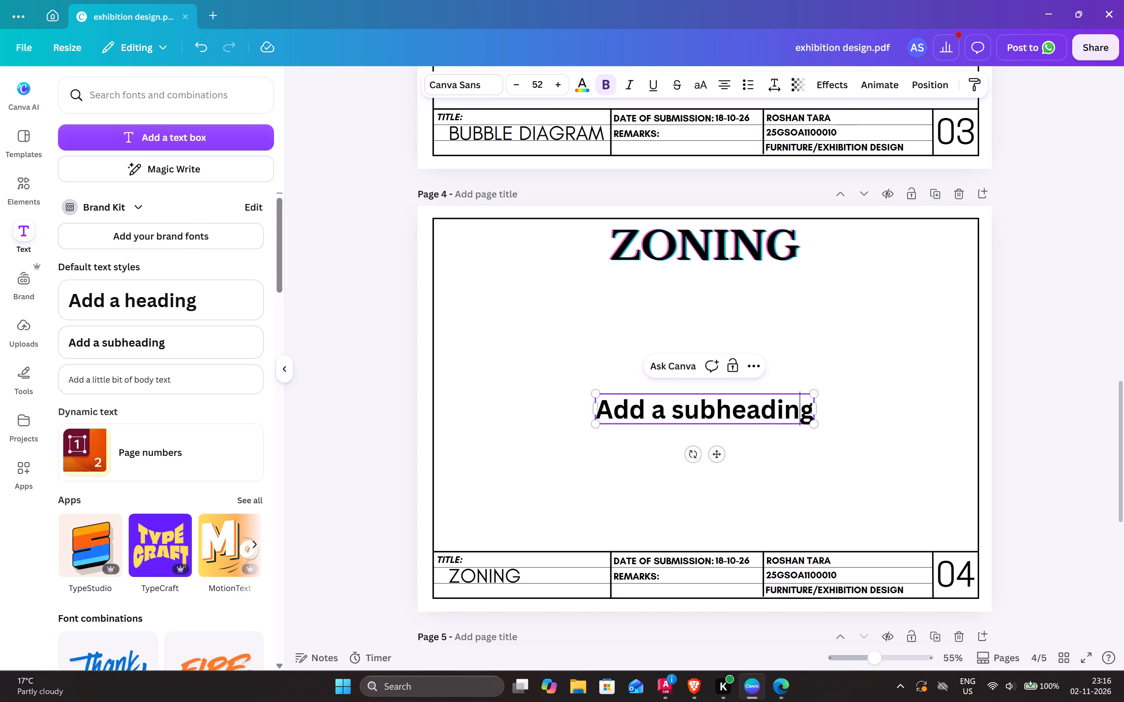
drag(811, 410, 594, 409)
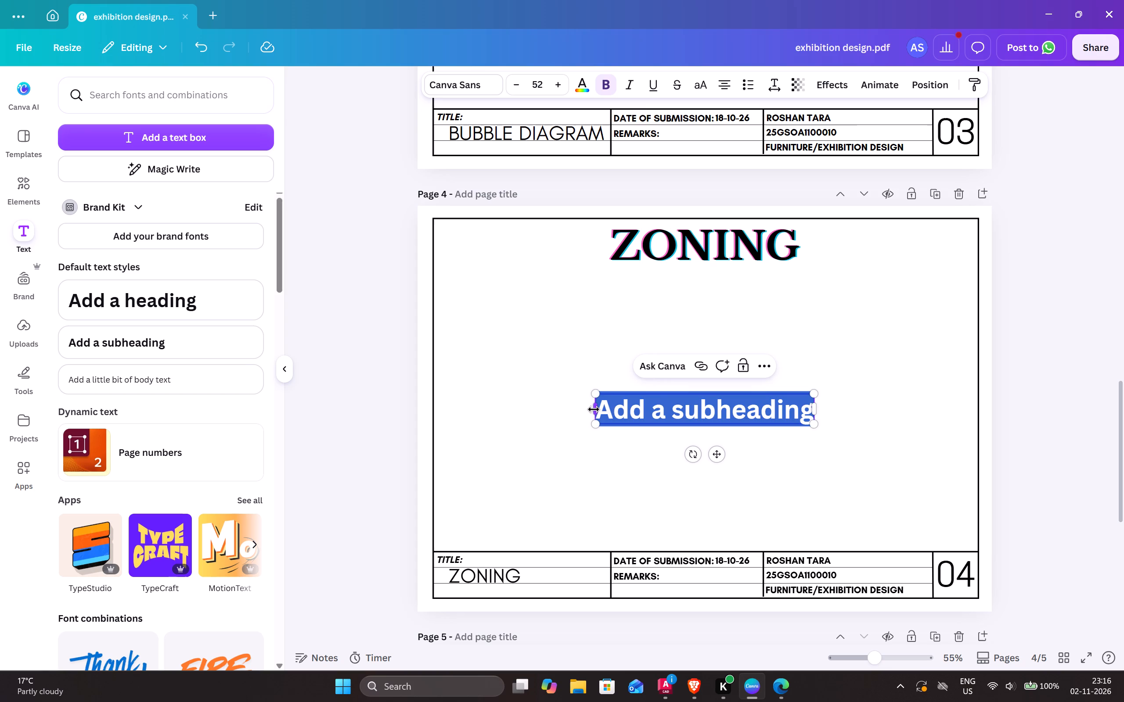
key(BackSpace)
text(PUB)
text(LIC)
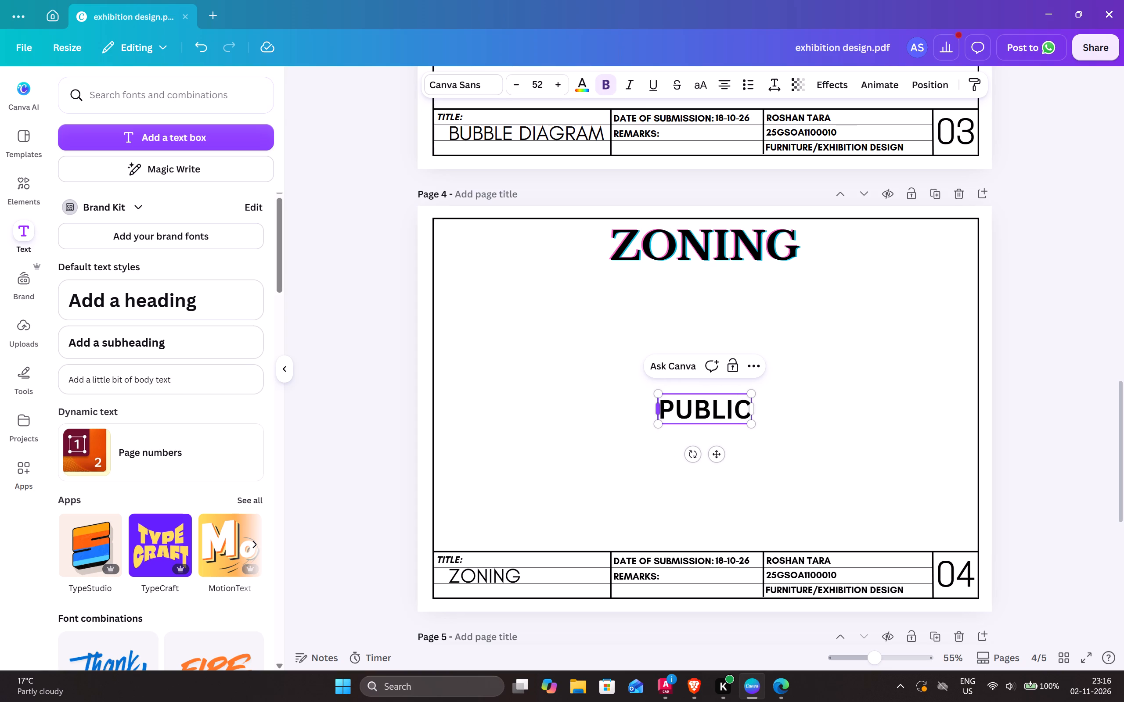
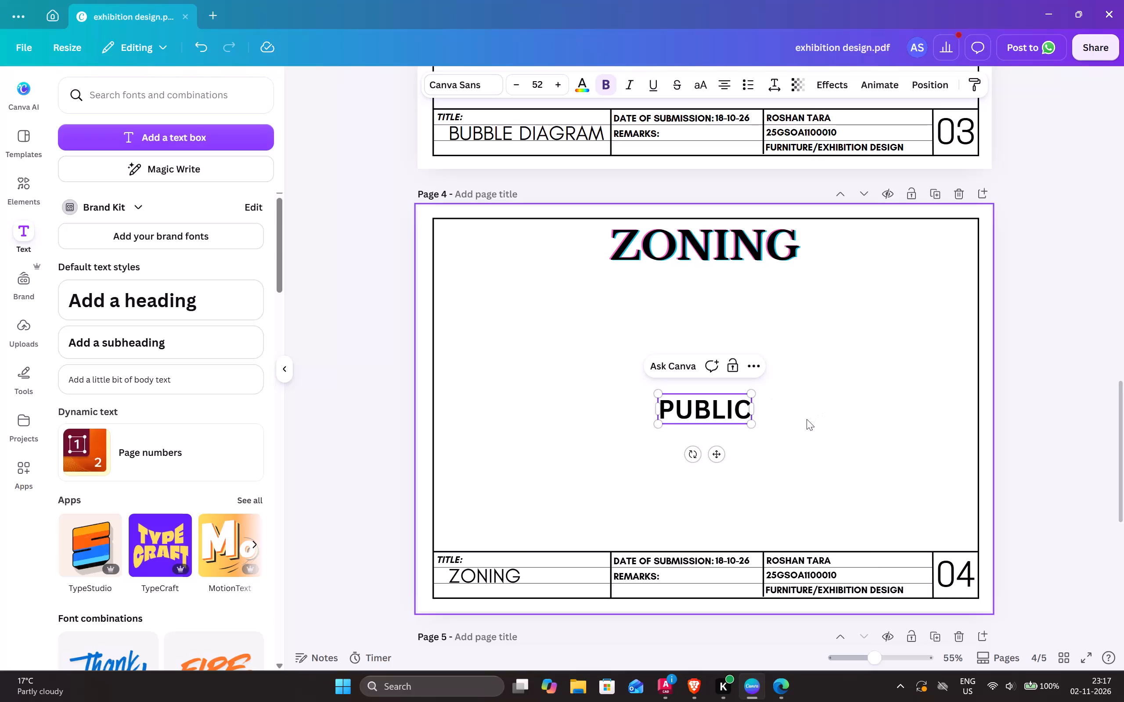
Move the PUBLIC label up and to the left on the Zoning page, below and left of the heading.
click(807, 419)
drag(731, 408, 624, 374)
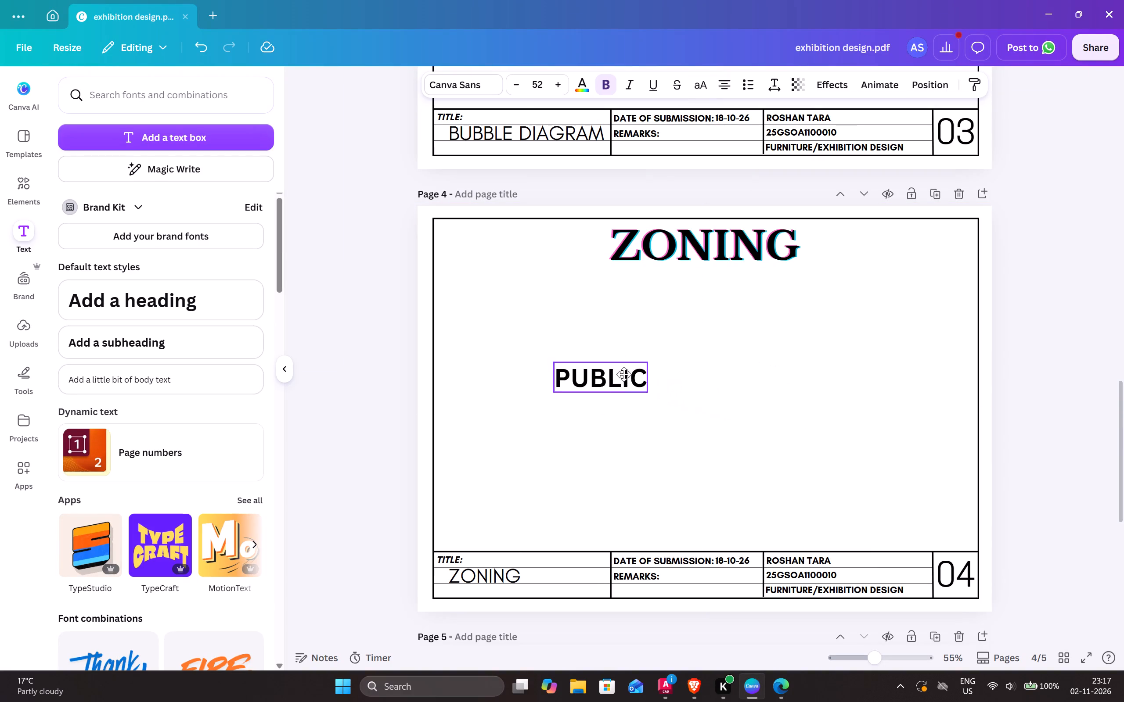
drag(624, 374, 598, 362)
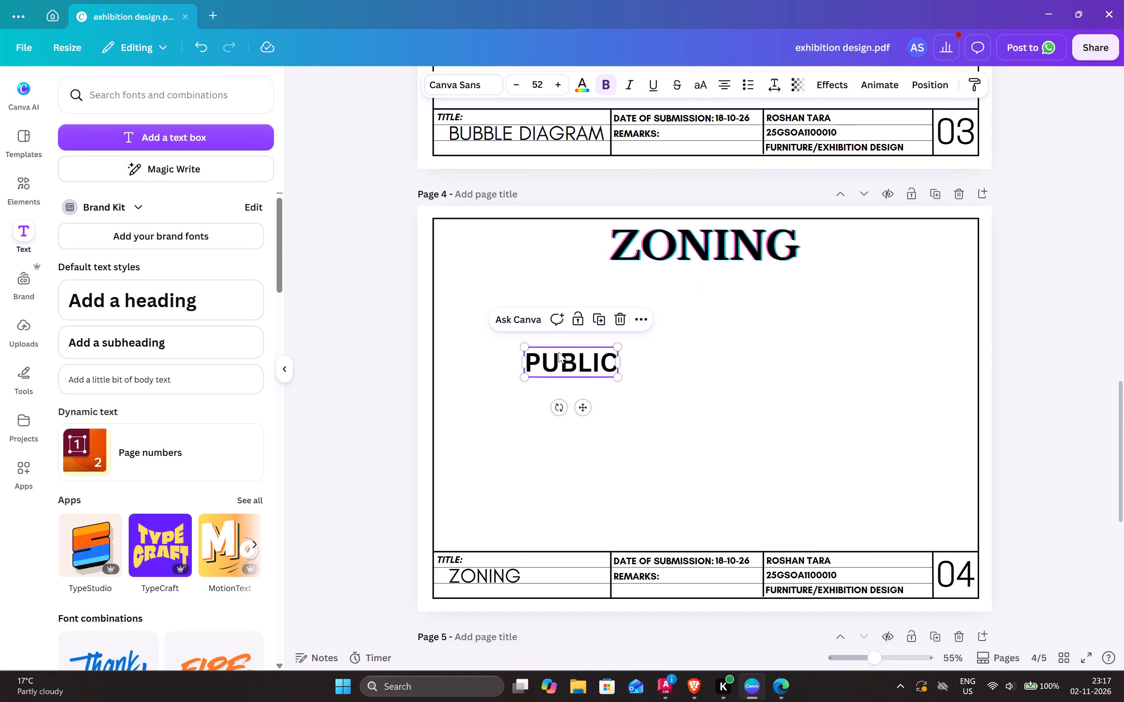
Change the font of the PUBLIC label to Libre Baskerville.
double_click(560, 355)
click(475, 89)
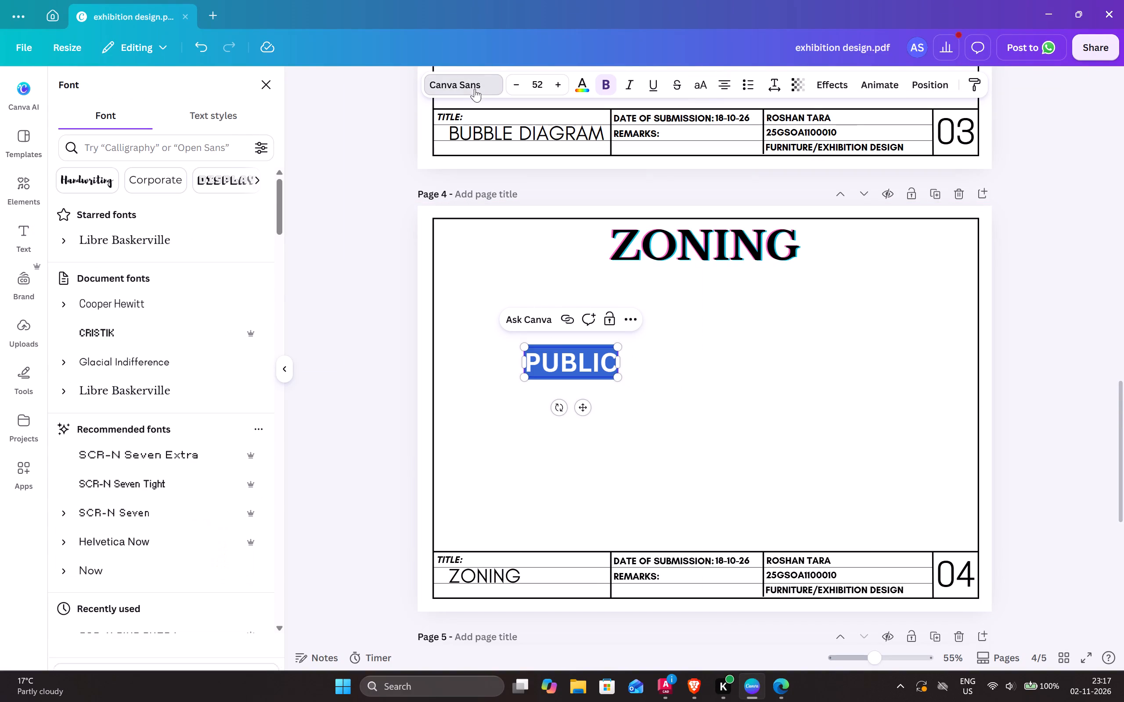
click(165, 242)
click(667, 412)
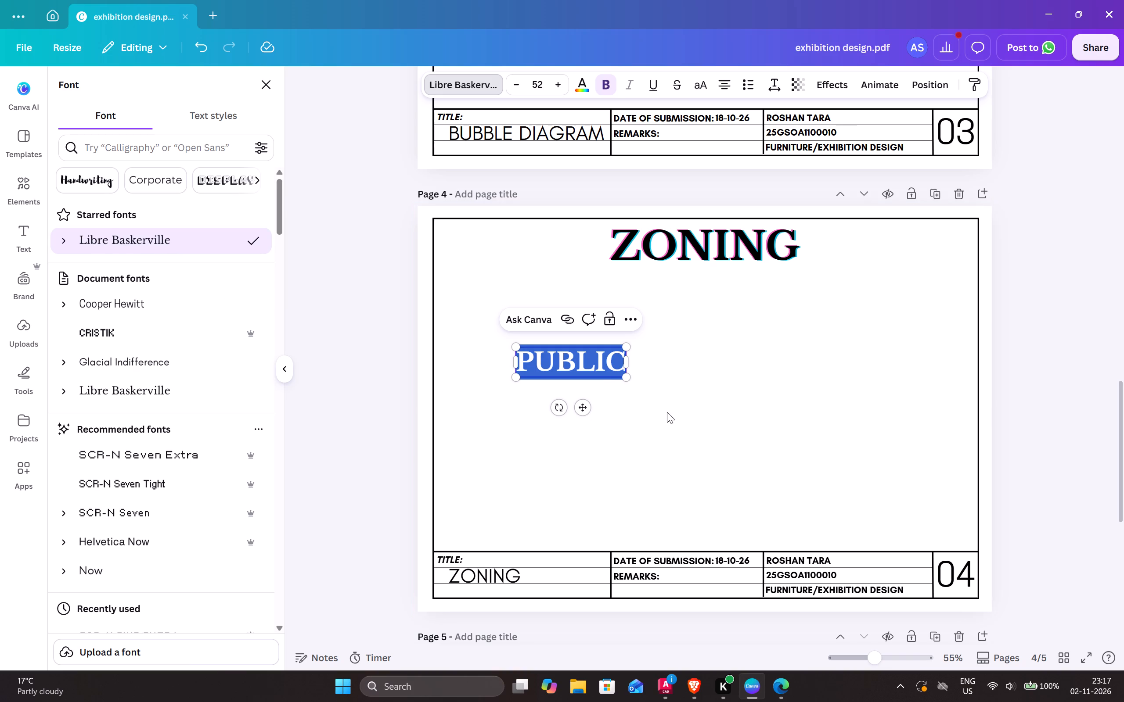
Duplicate the PUBLIC label, change the copy's text to "PRIVATE" and place it below and slightly left of the original.
click(609, 362)
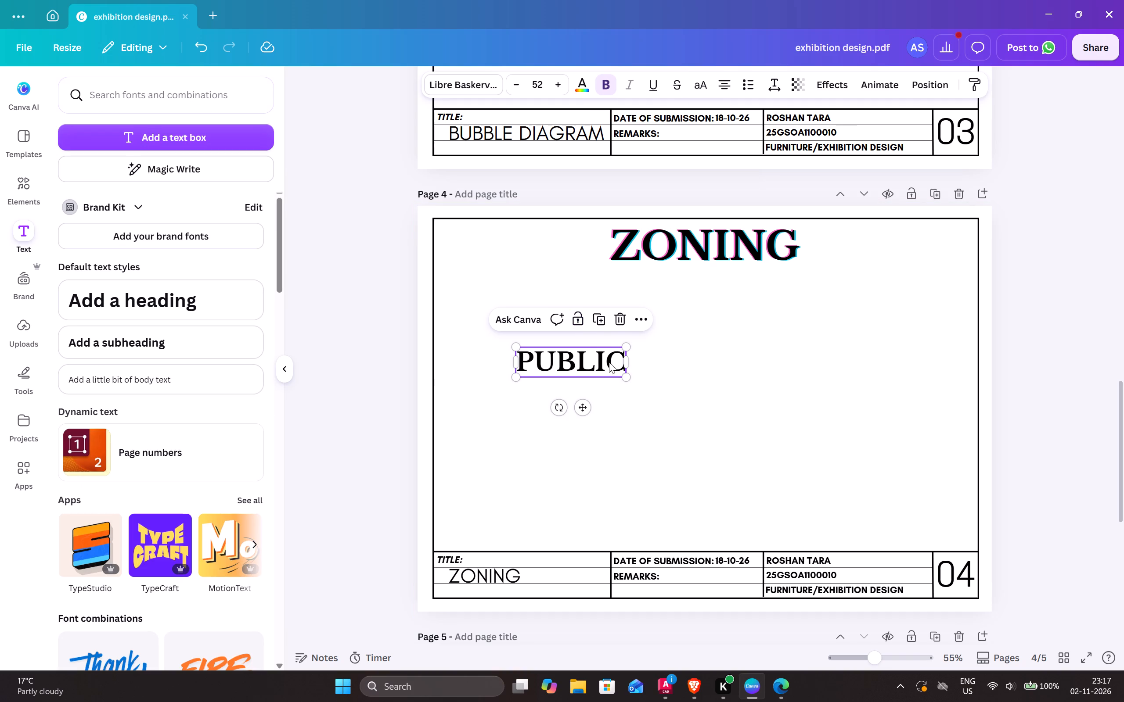
key(ctrl+c)
key(ctrl+v)
drag(606, 367, 614, 421)
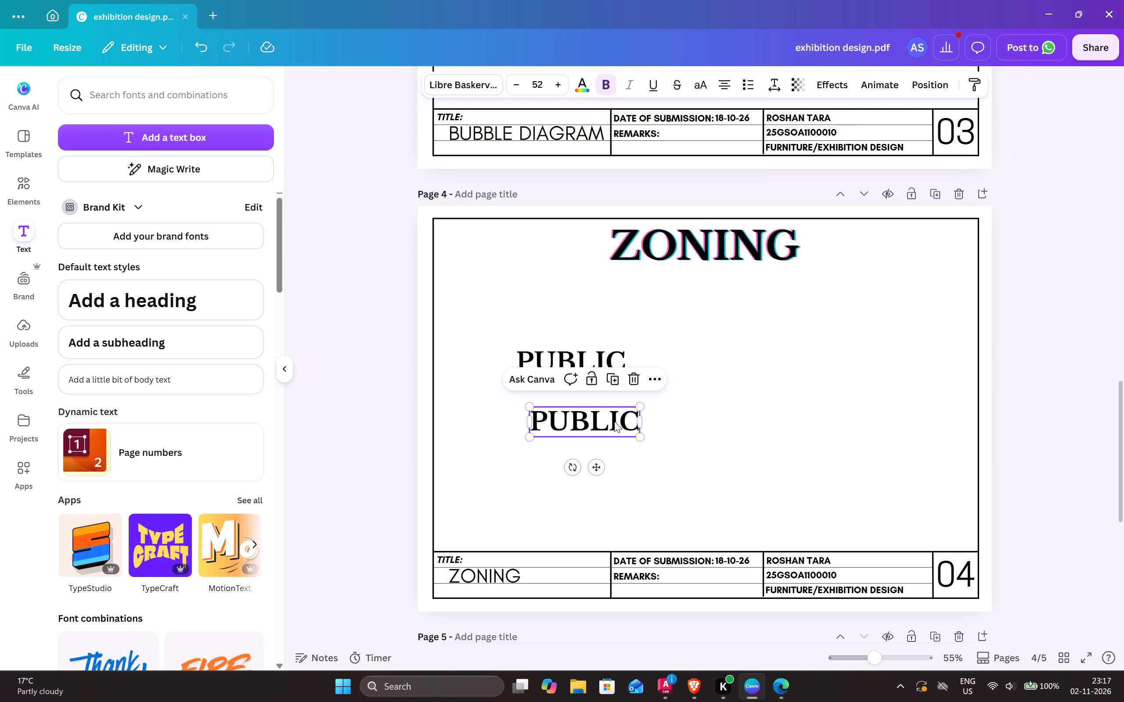
double_click(616, 426)
key(BackSpace)
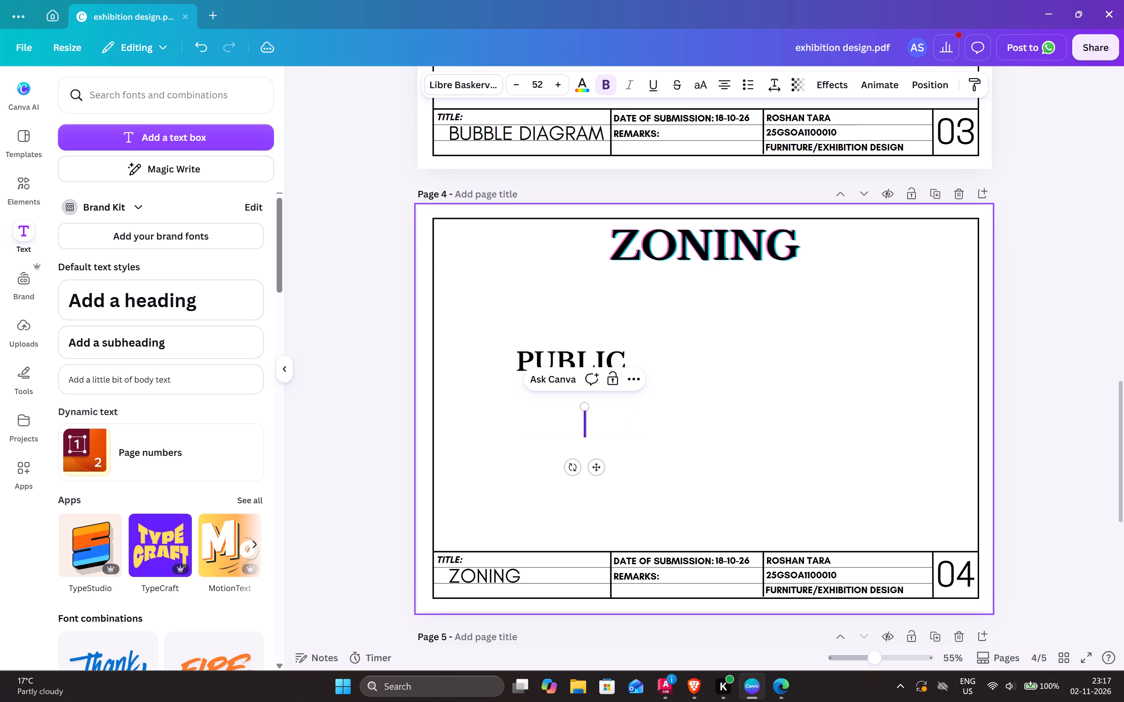
key(p)
text(RI)
text(VATE)
click(773, 409)
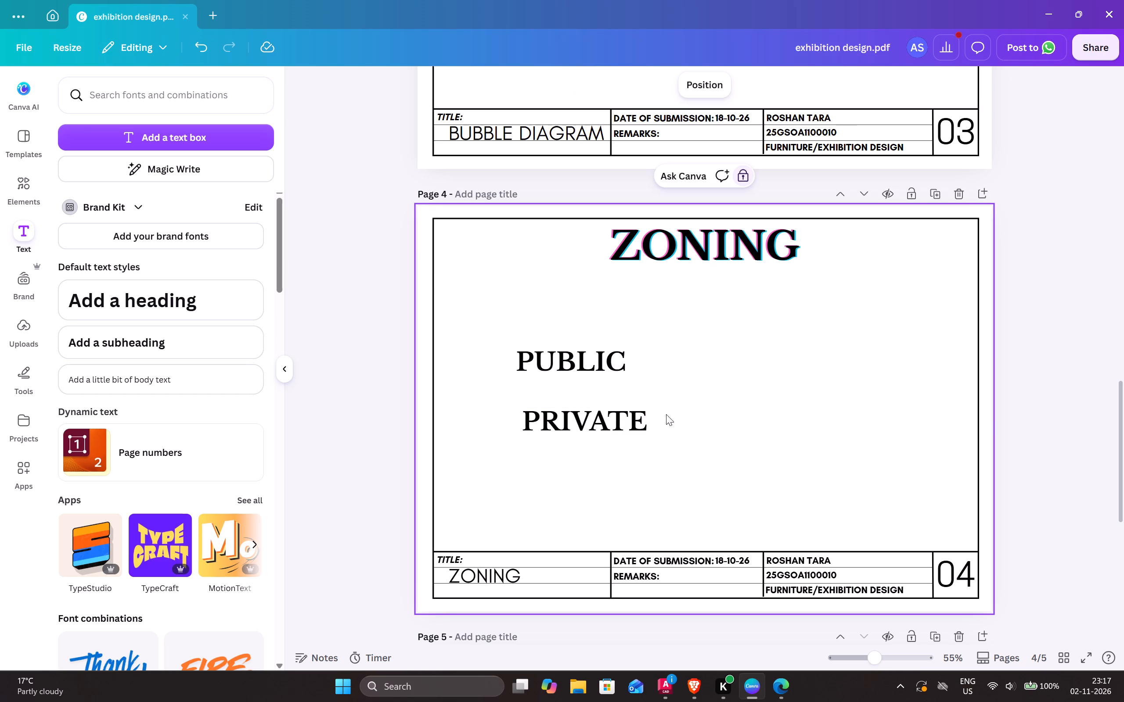
drag(617, 424, 576, 441)
Change the text colour of the whole PRIVATE label to a custom bright red.
click(576, 441)
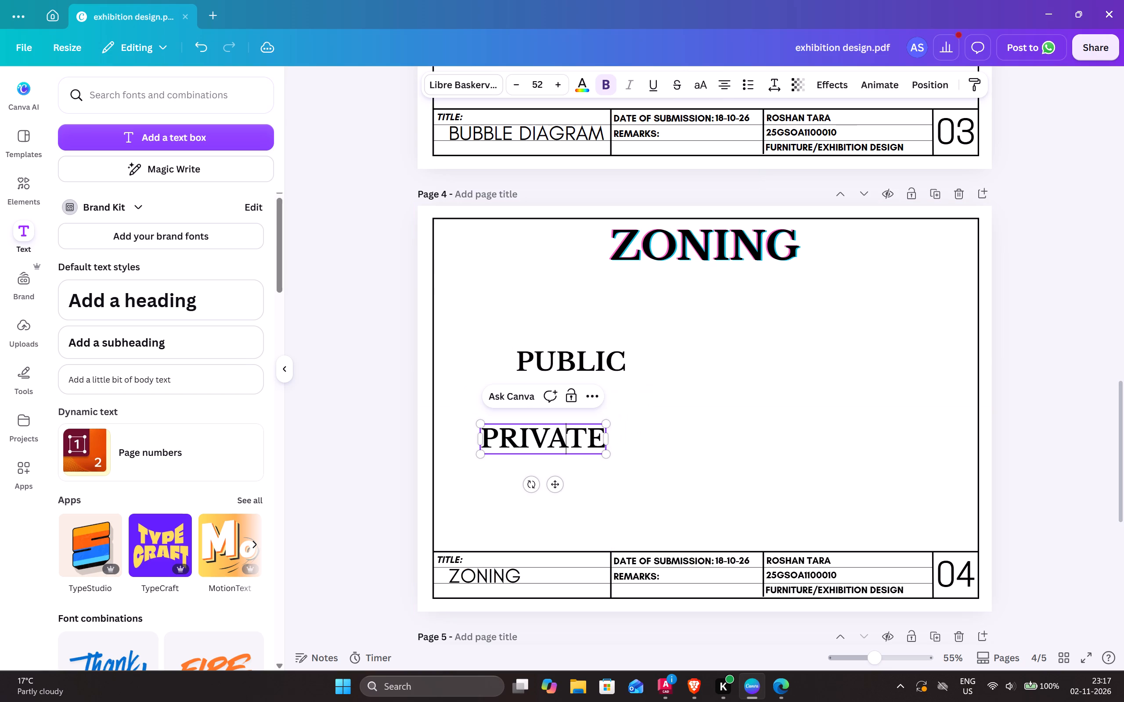
click(585, 437)
click(589, 437)
drag(594, 437, 536, 439)
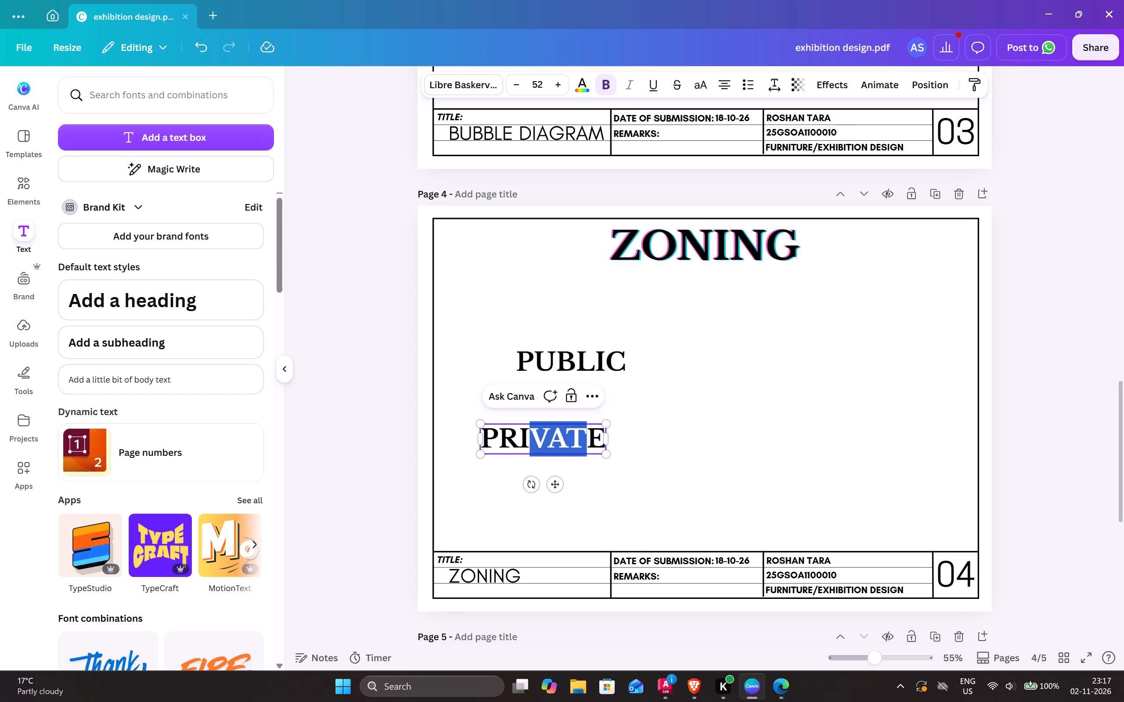
drag(536, 439, 519, 439)
drag(599, 444, 470, 440)
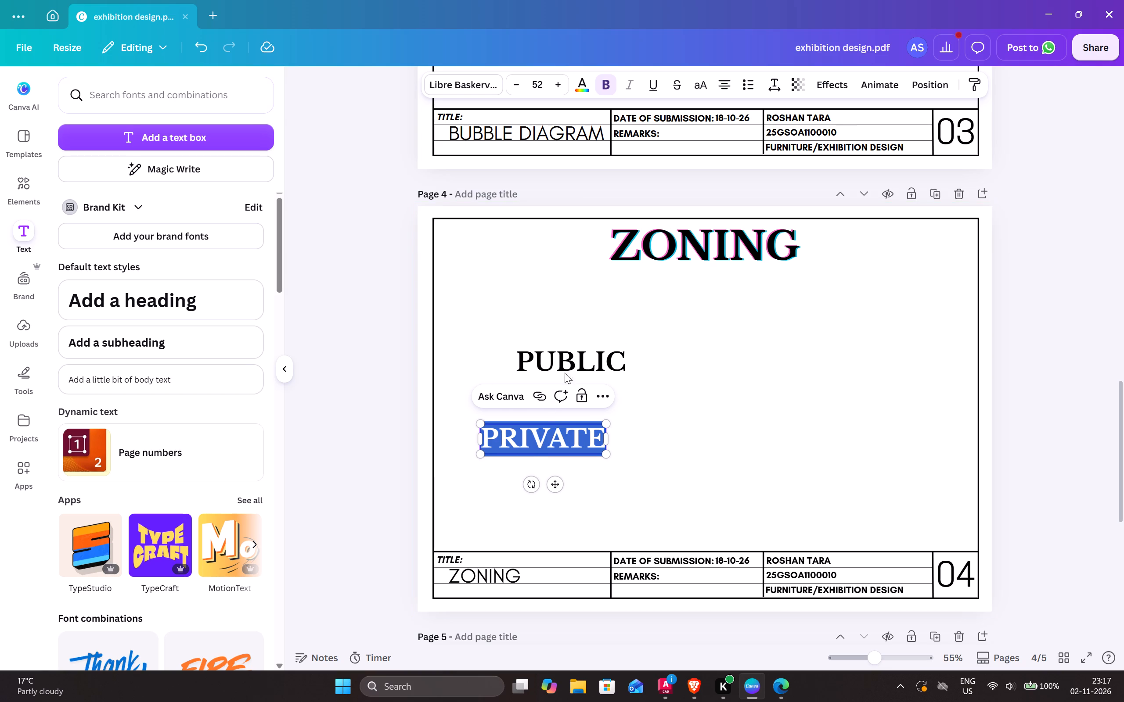
click(587, 80)
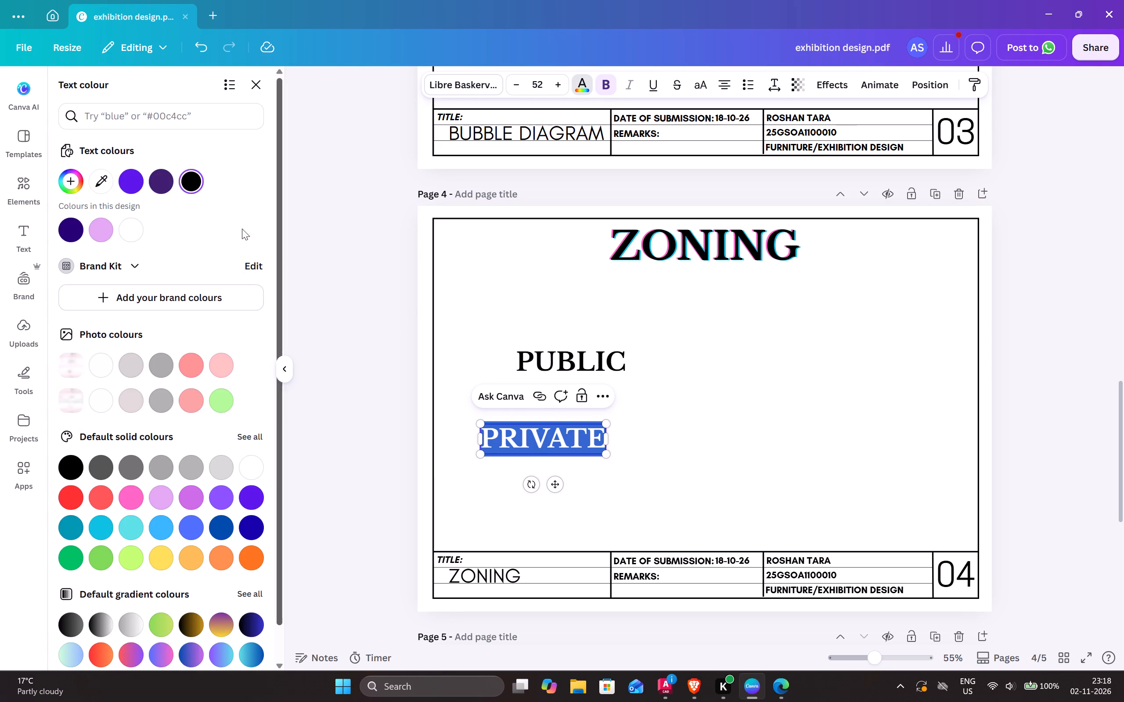
click(72, 186)
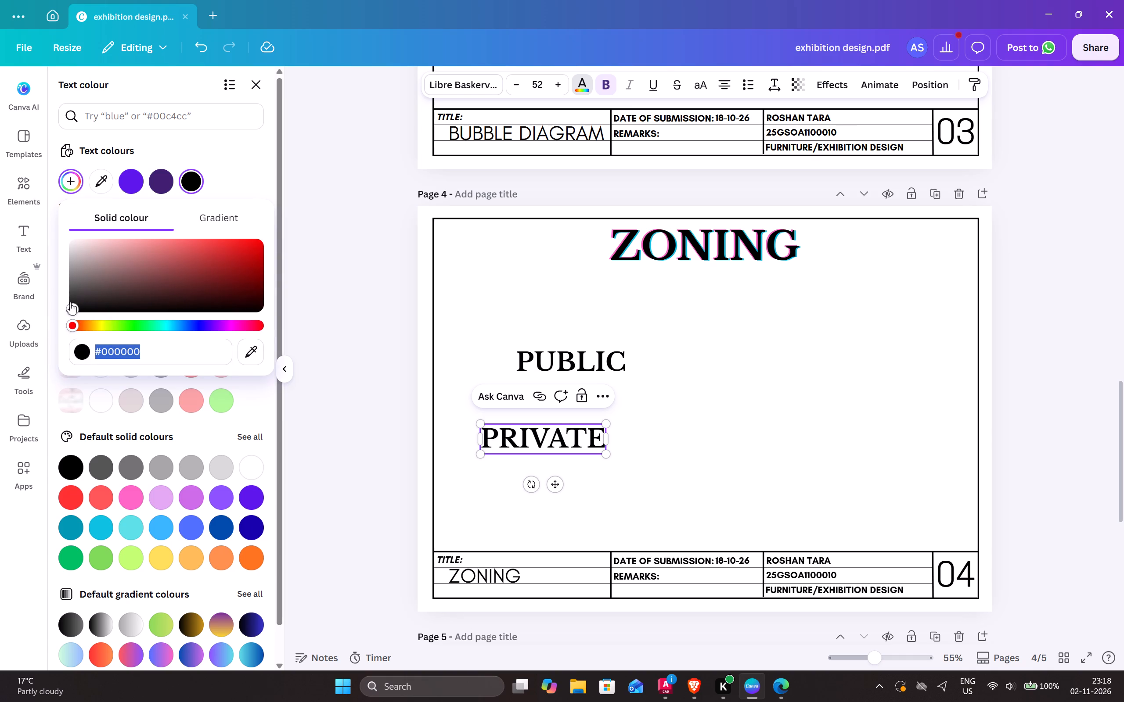
drag(67, 304, 169, 266)
drag(69, 307, 196, 256)
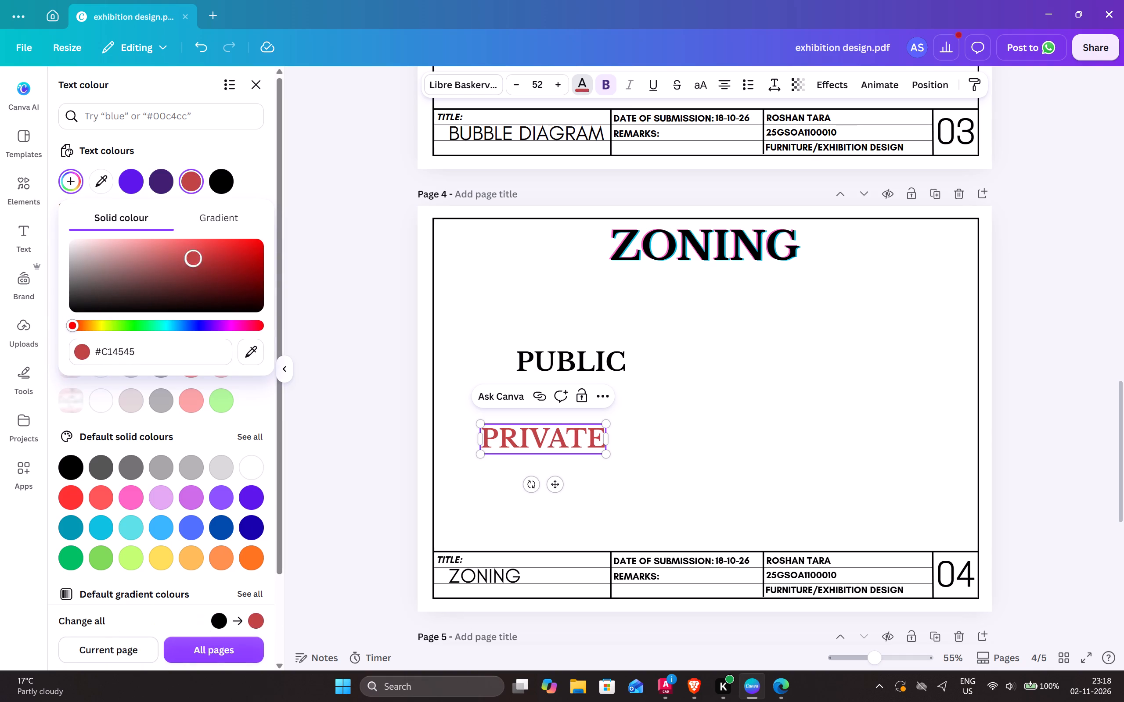
drag(196, 256, 254, 241)
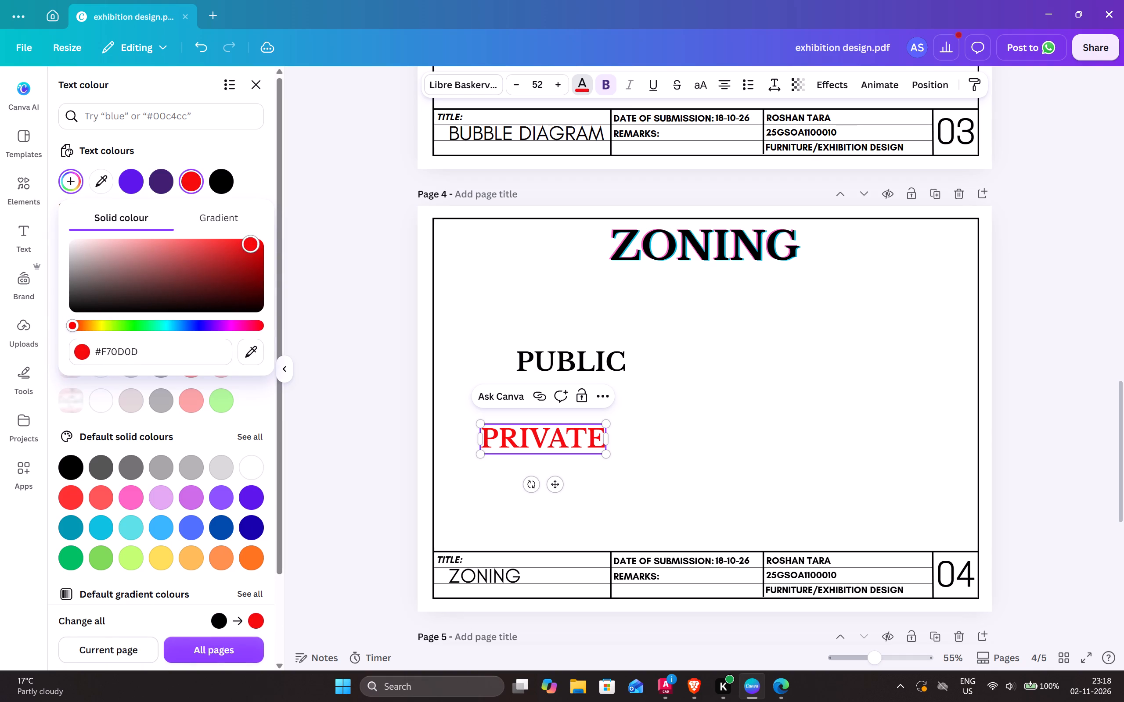
drag(254, 241, 251, 241)
click(365, 279)
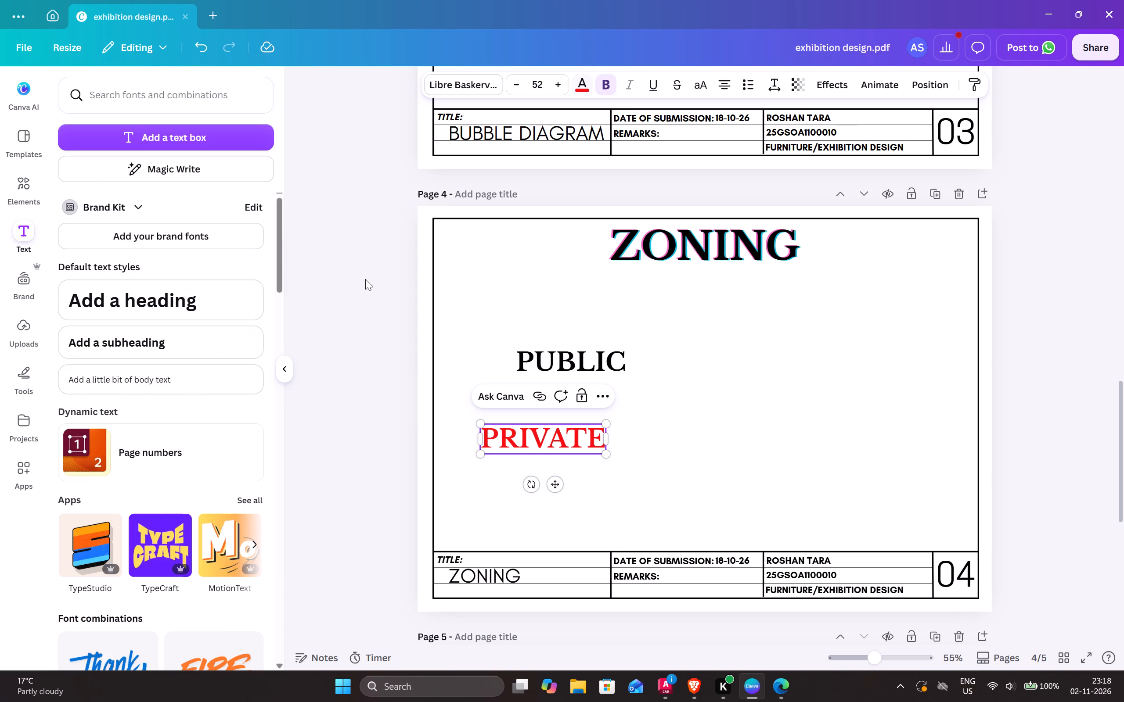
Change the text colour of the PUBLIC label to a custom bright yellow, #FCF312.
click(569, 354)
double_click(583, 362)
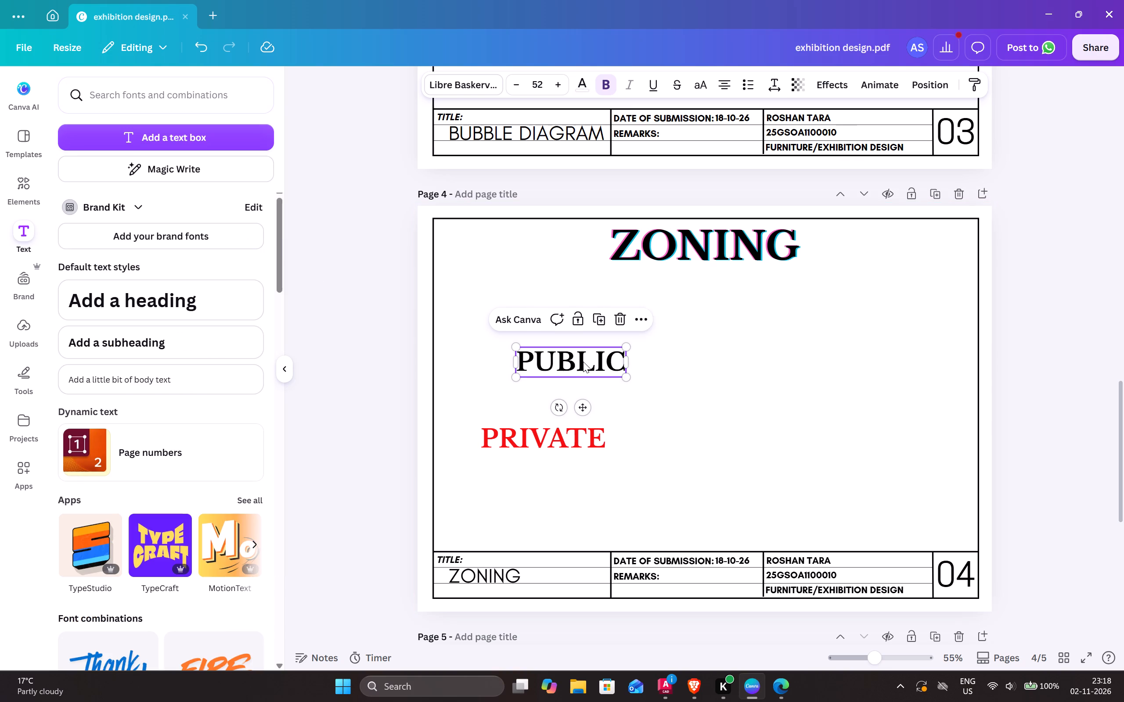
click(582, 81)
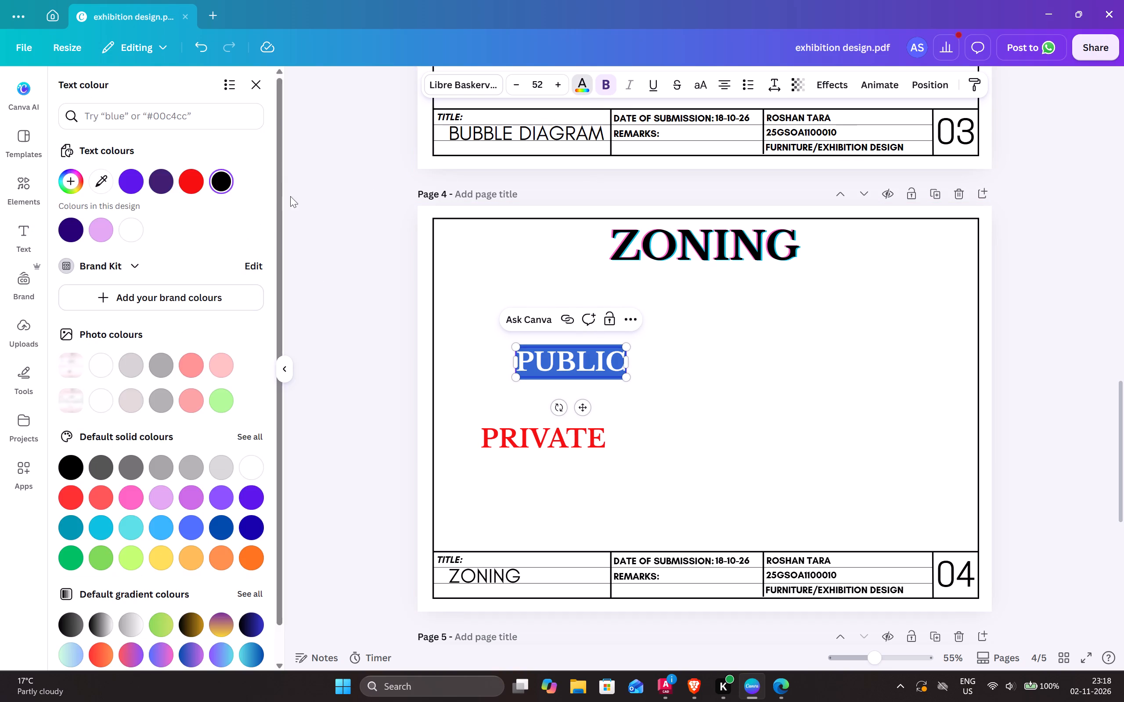
click(77, 180)
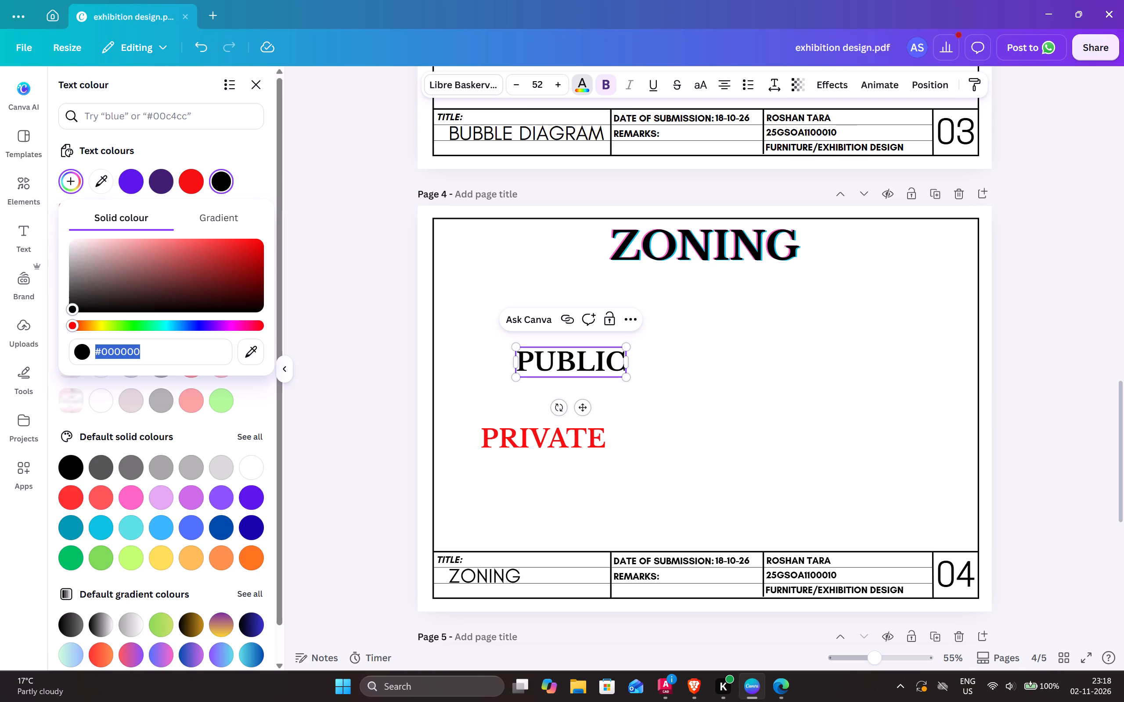
drag(73, 329, 101, 336)
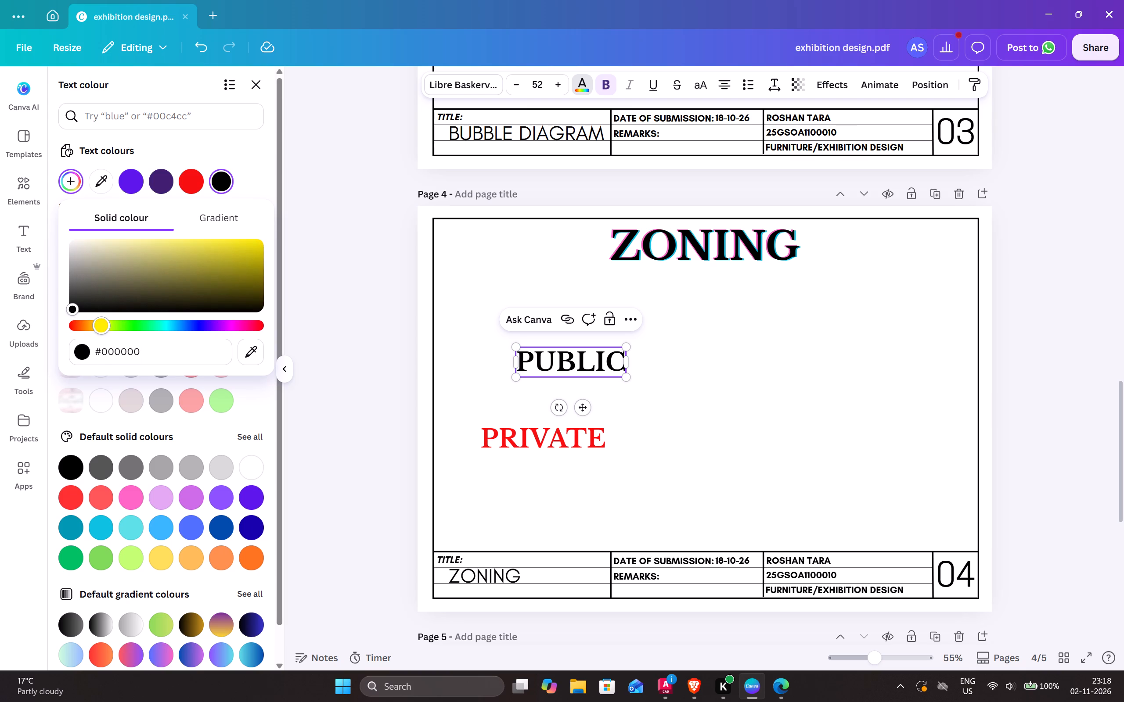
drag(101, 336, 101, 339)
drag(101, 339, 102, 339)
drag(74, 308, 278, 233)
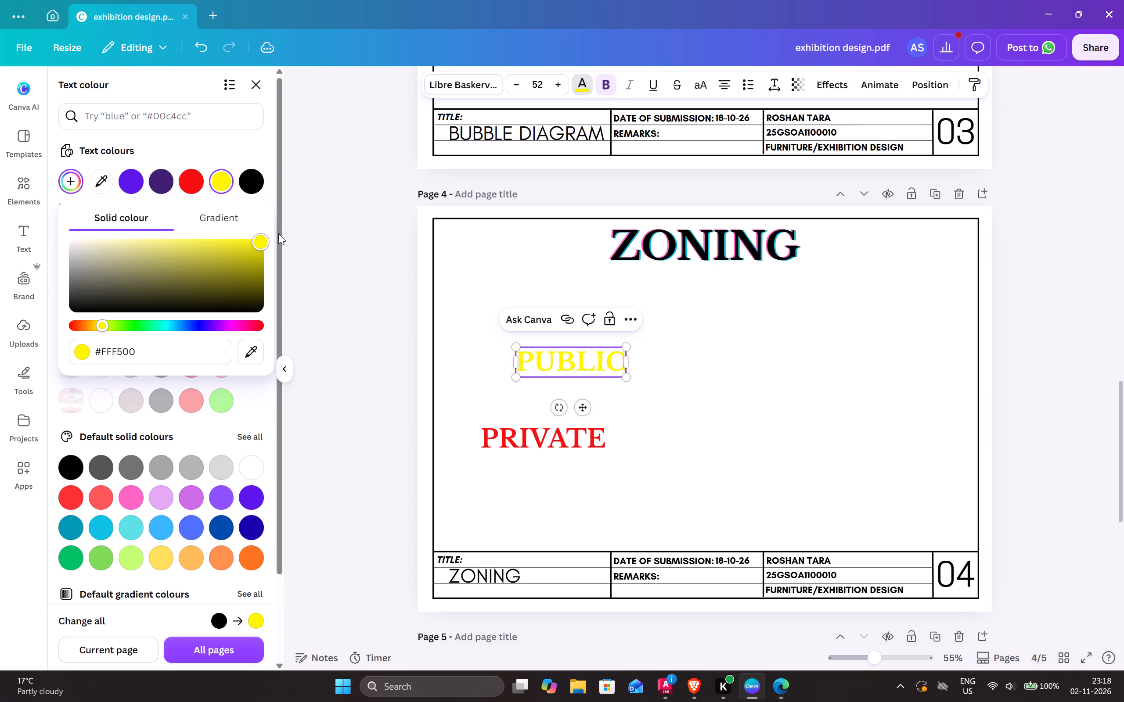
drag(278, 233, 245, 240)
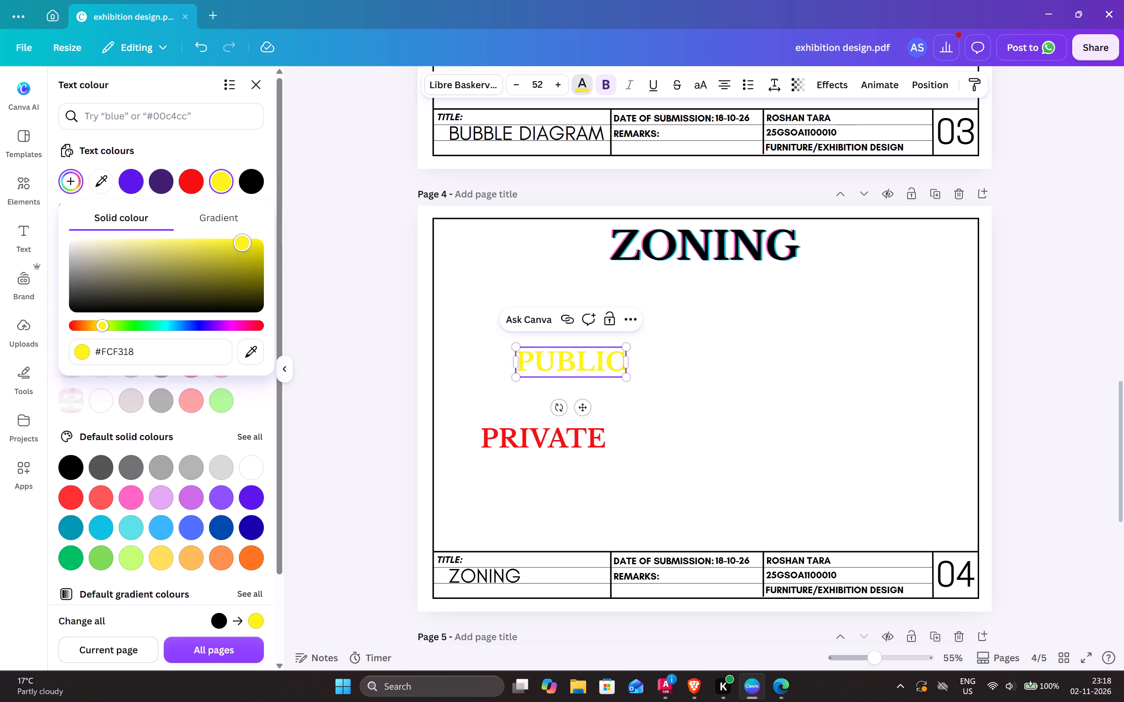
drag(245, 240, 244, 244)
drag(241, 244, 245, 244)
drag(245, 244, 245, 246)
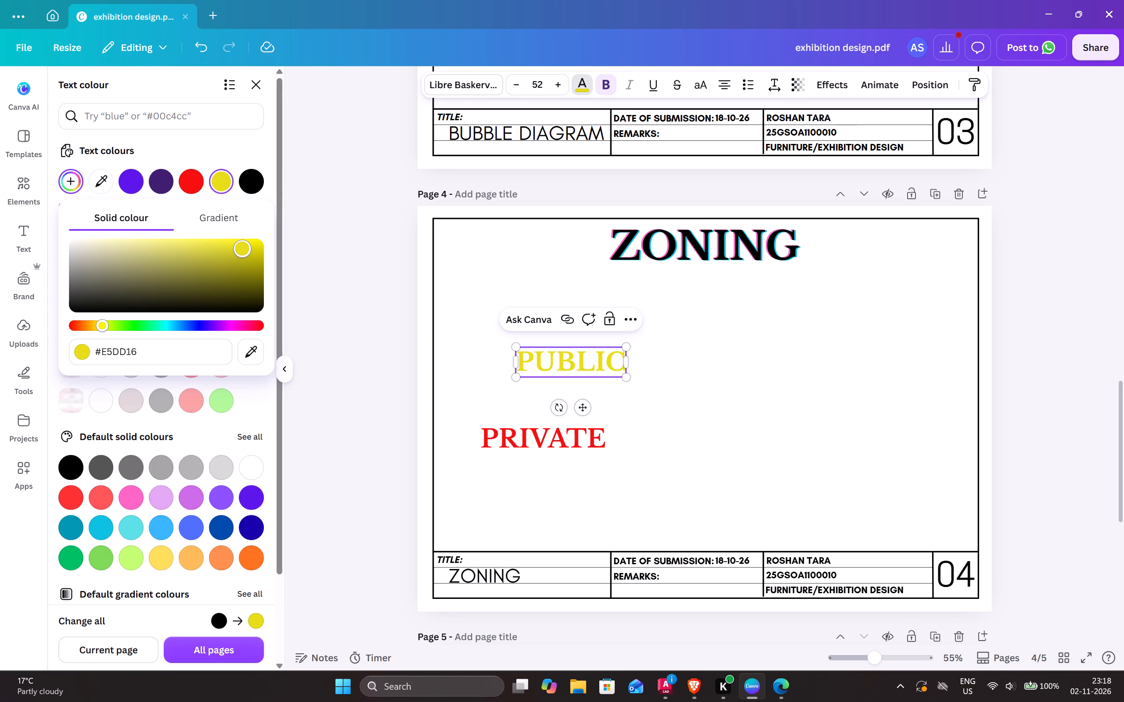
drag(245, 246, 250, 240)
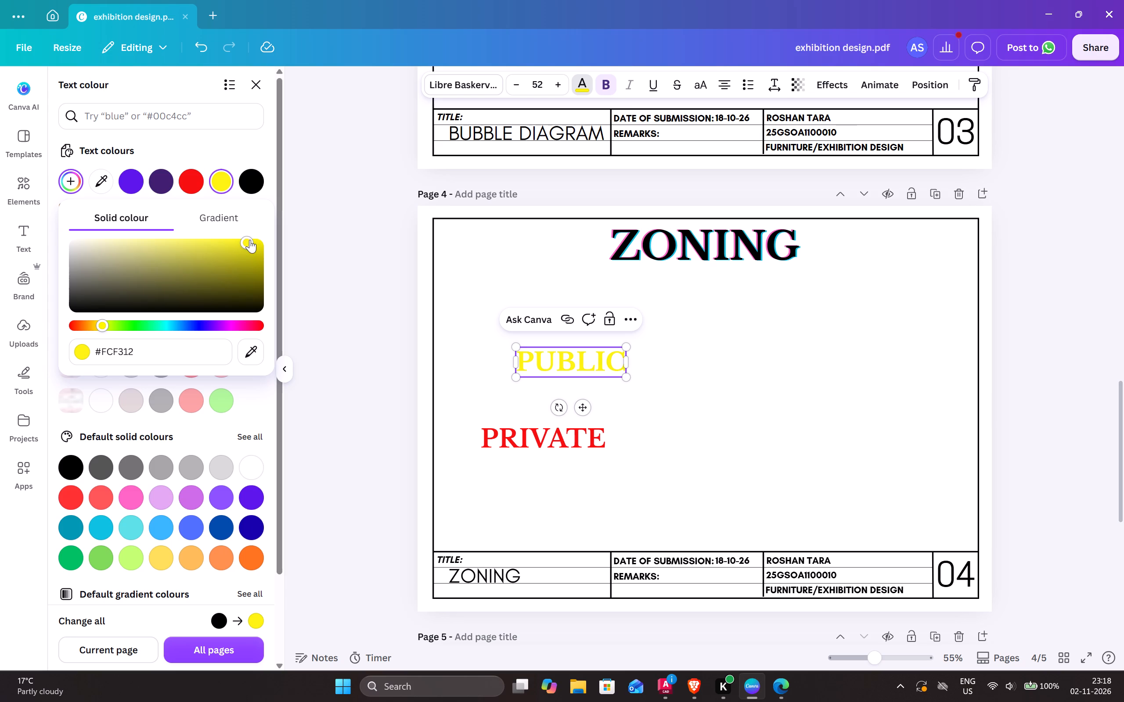
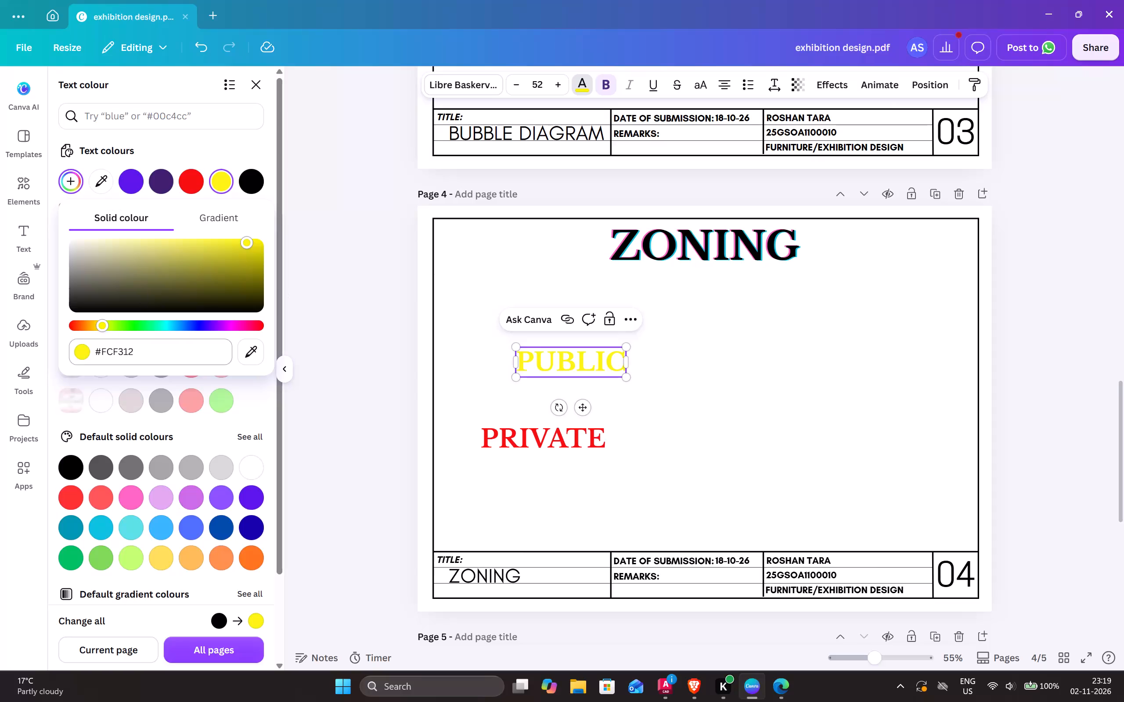
Change the text colour of the PUBLIC label on the Zoning page to the default dark blue.
click(222, 518)
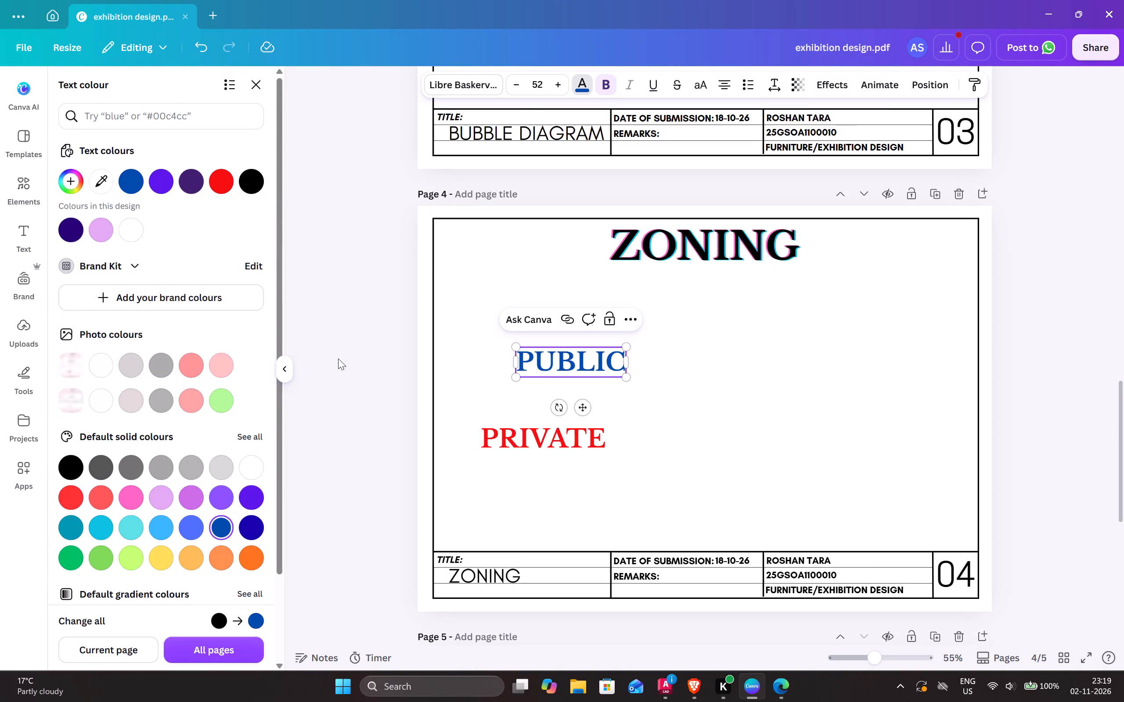
click(342, 356)
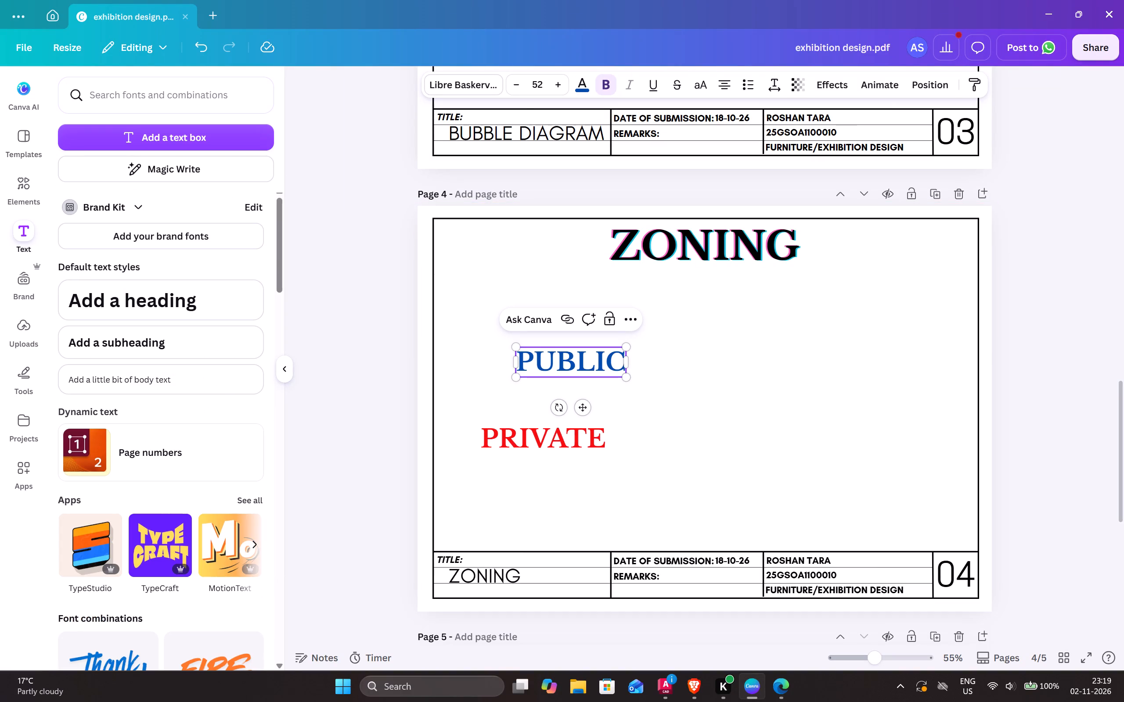
Move the PUBLIC label down and left so it sits above the PRIVATE label with their left edges aligned.
click(734, 365)
drag(590, 361, 555, 390)
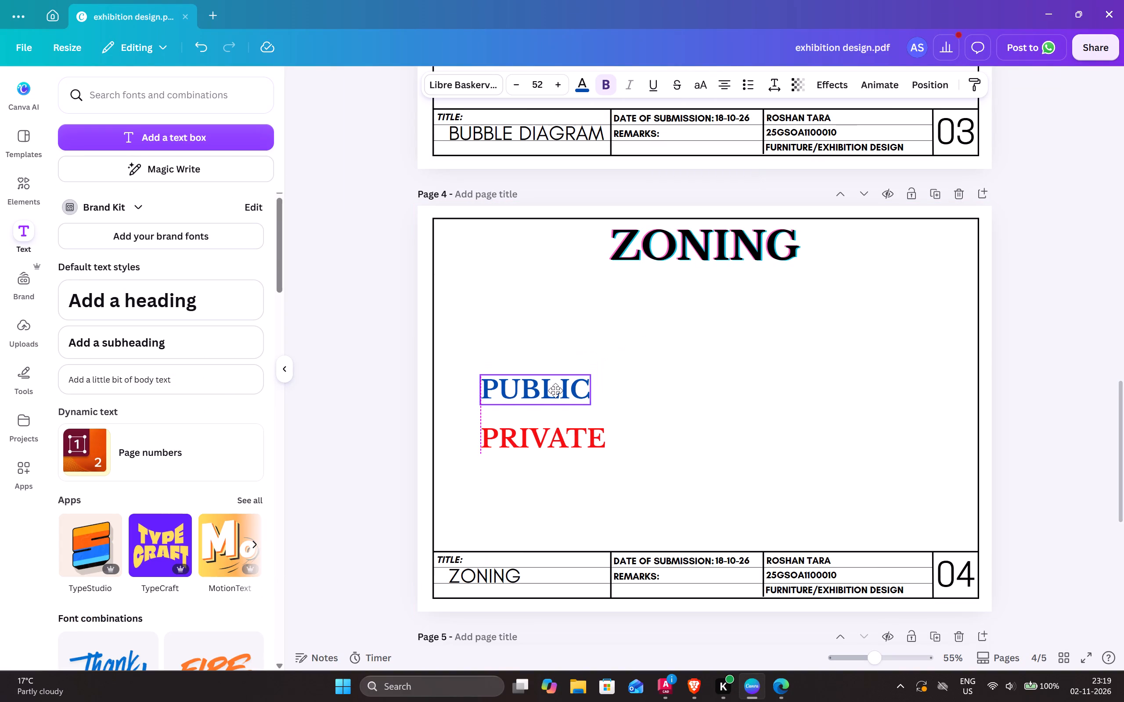
drag(555, 390, 554, 373)
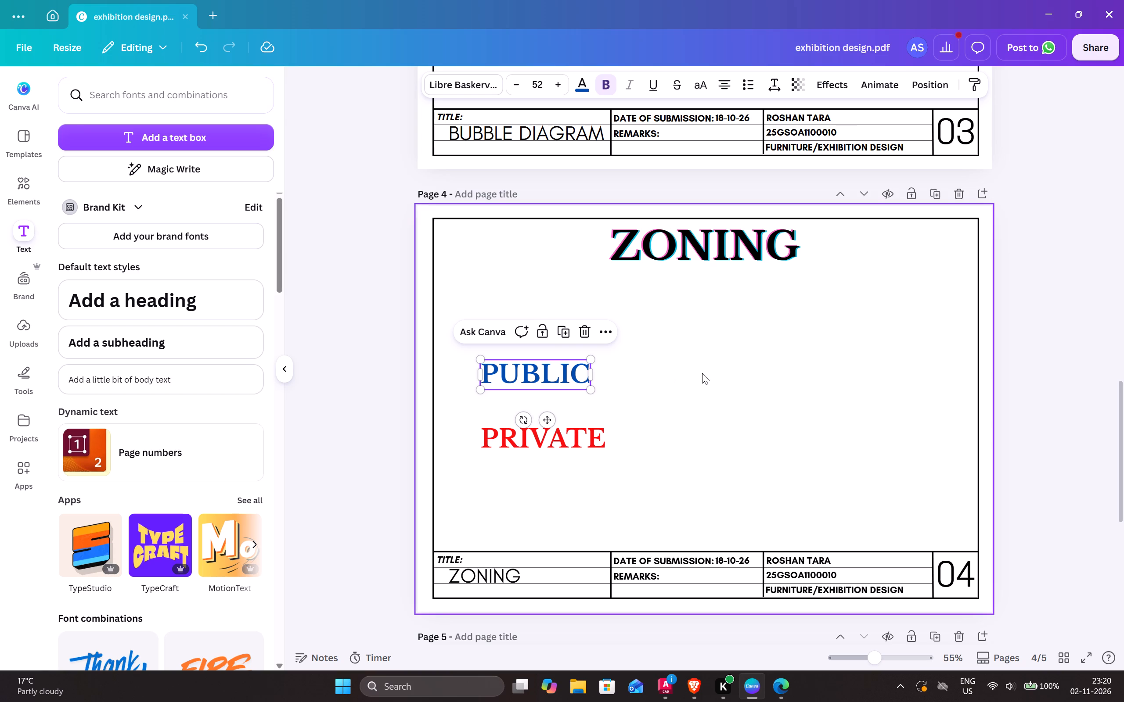
click(1048, 208)
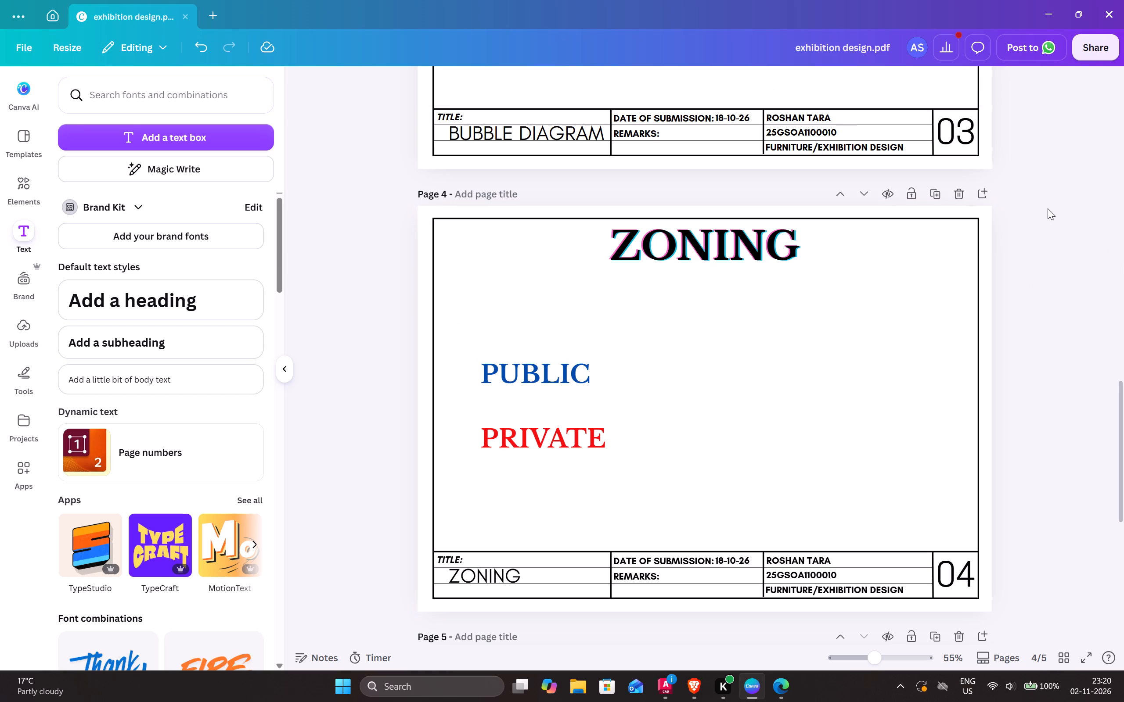
click(288, 370)
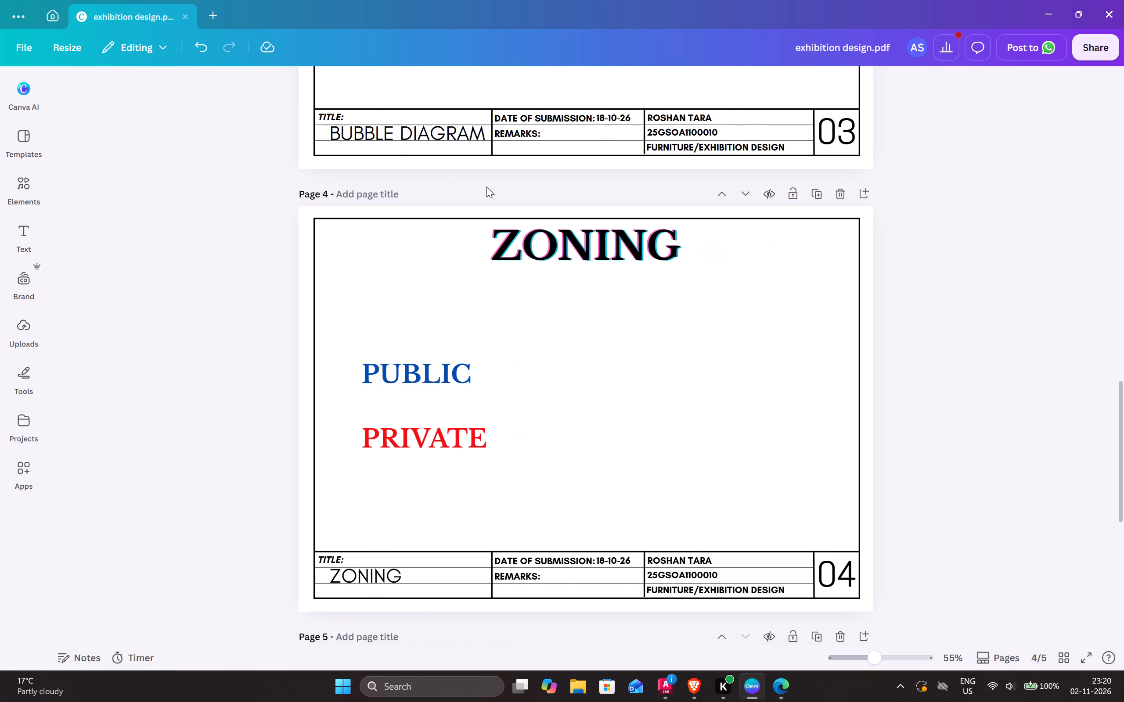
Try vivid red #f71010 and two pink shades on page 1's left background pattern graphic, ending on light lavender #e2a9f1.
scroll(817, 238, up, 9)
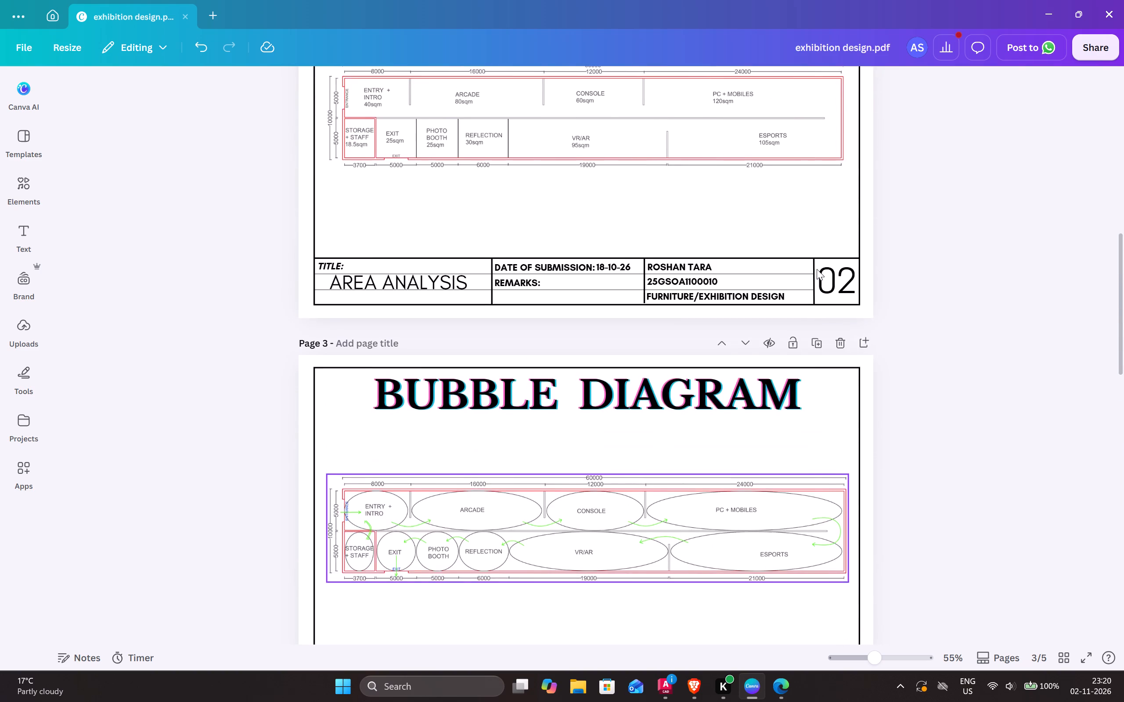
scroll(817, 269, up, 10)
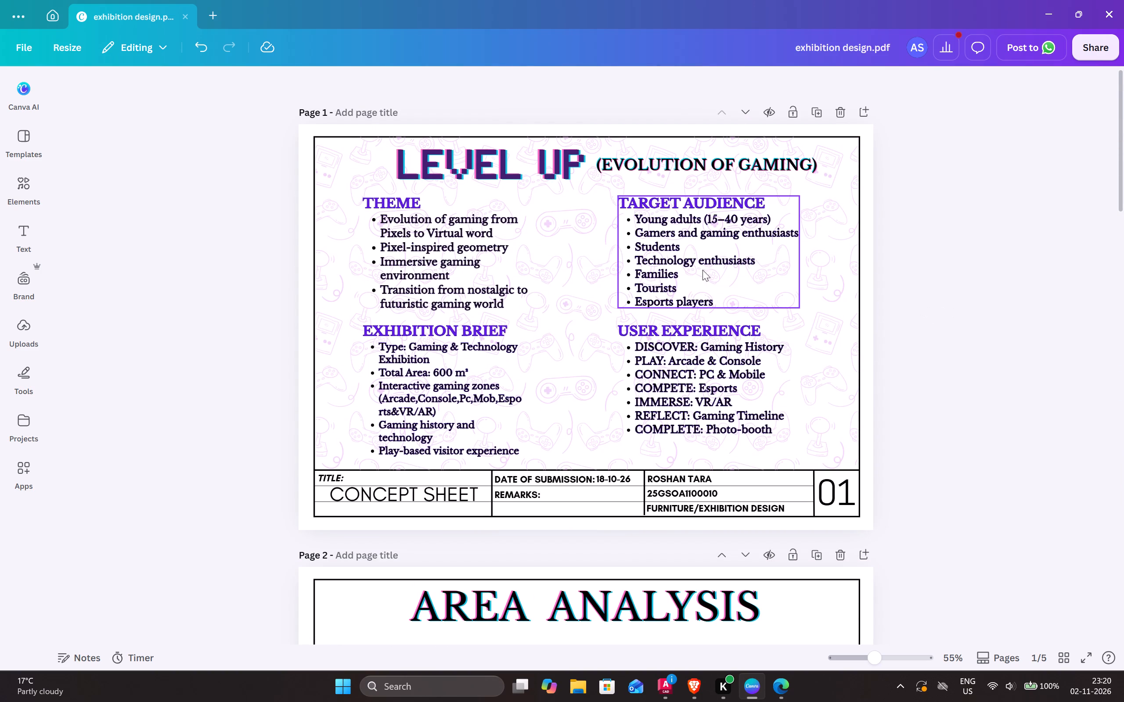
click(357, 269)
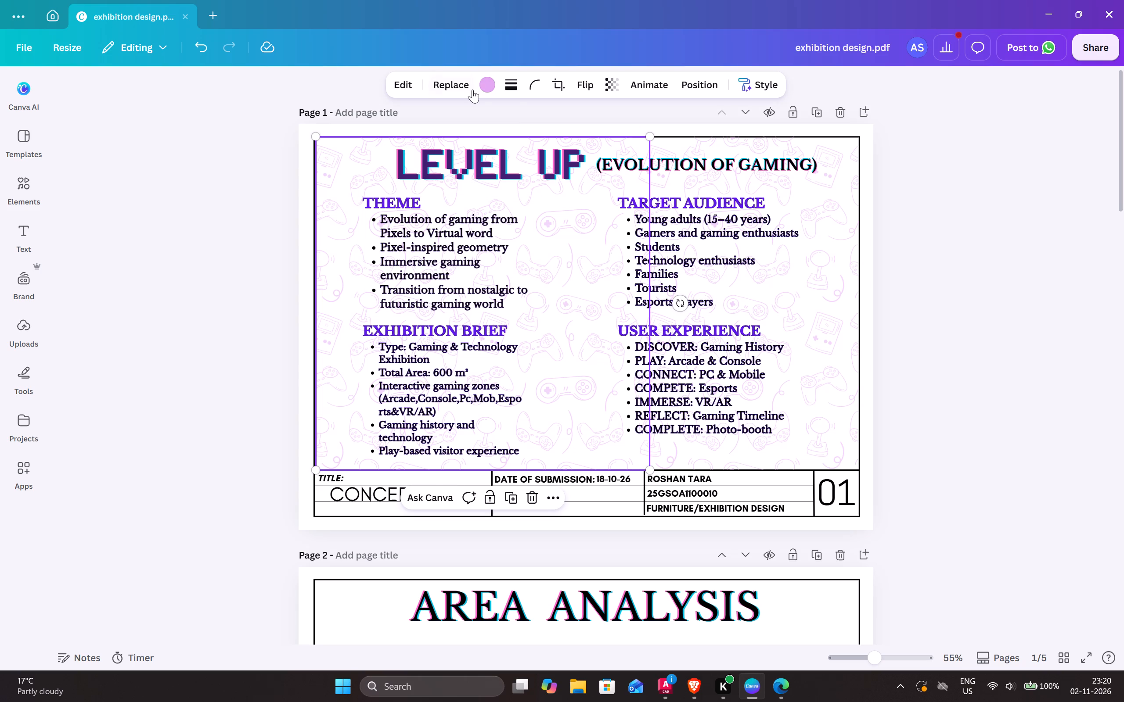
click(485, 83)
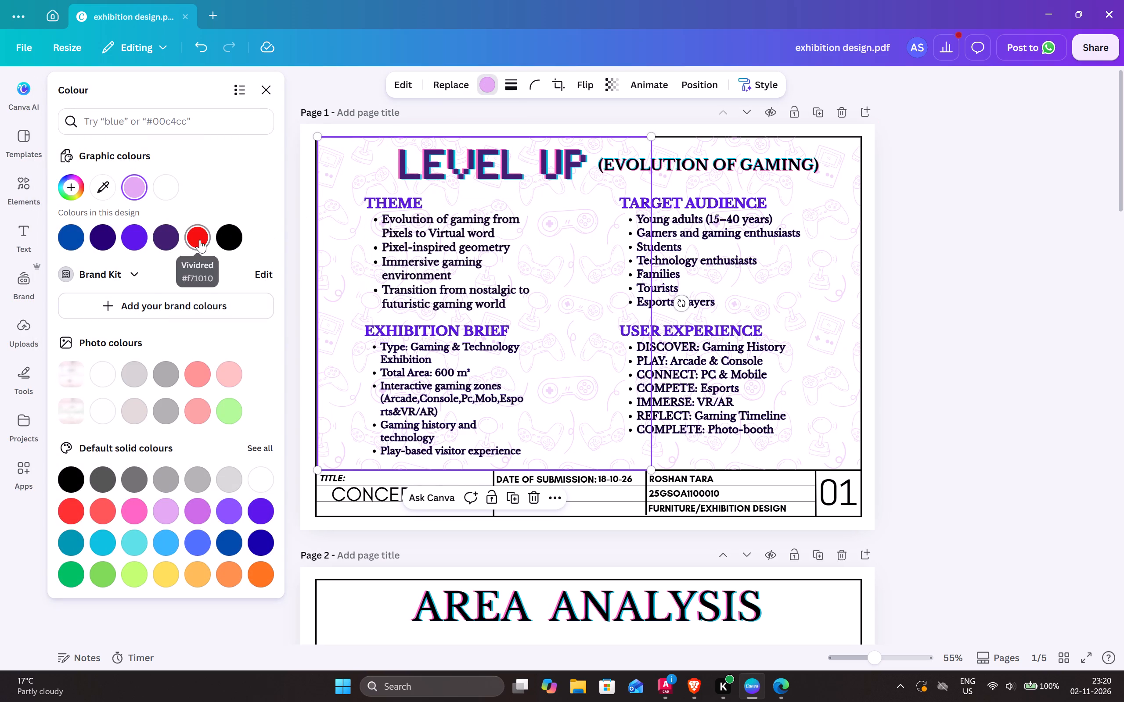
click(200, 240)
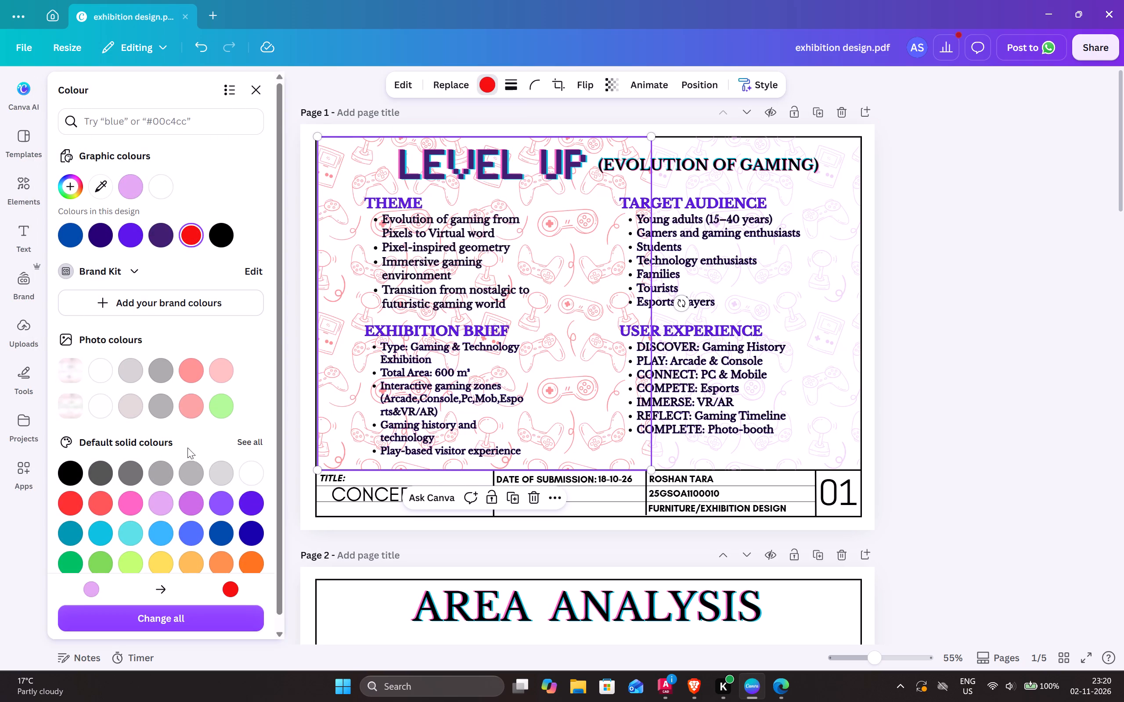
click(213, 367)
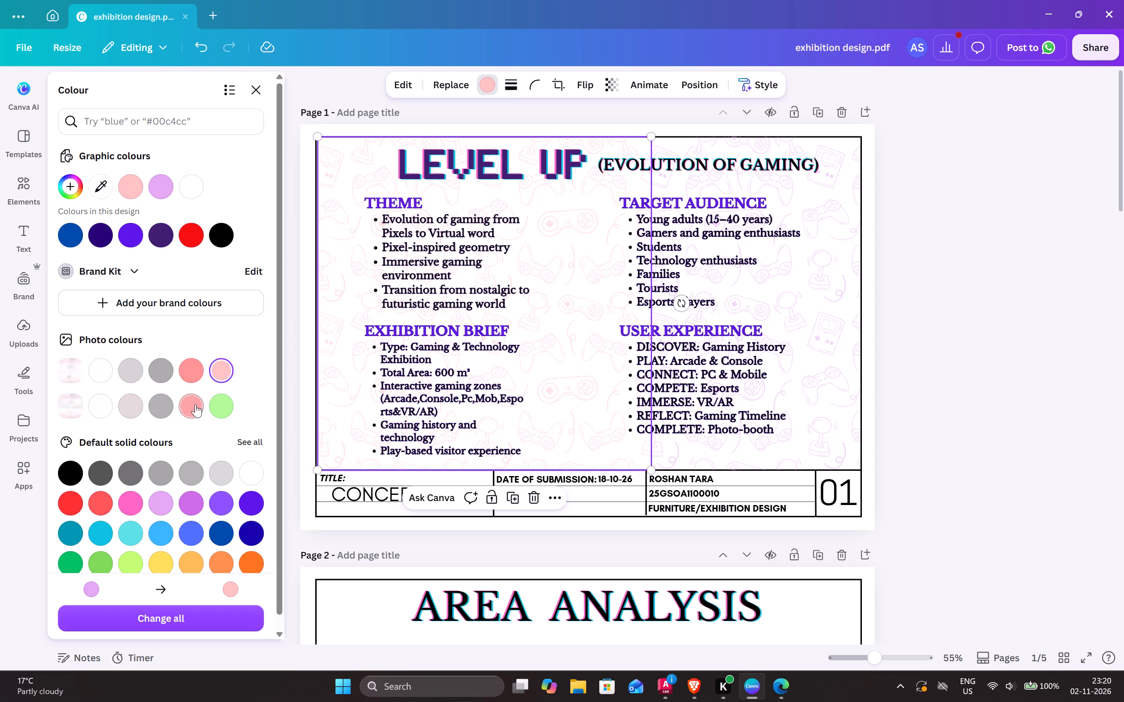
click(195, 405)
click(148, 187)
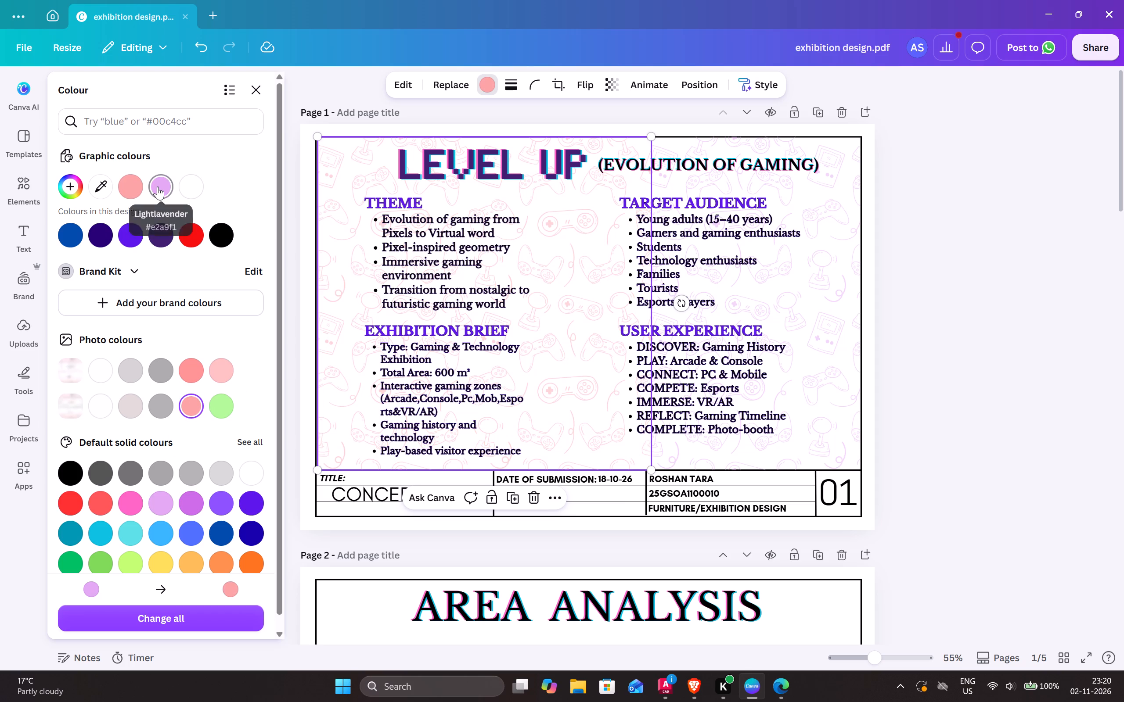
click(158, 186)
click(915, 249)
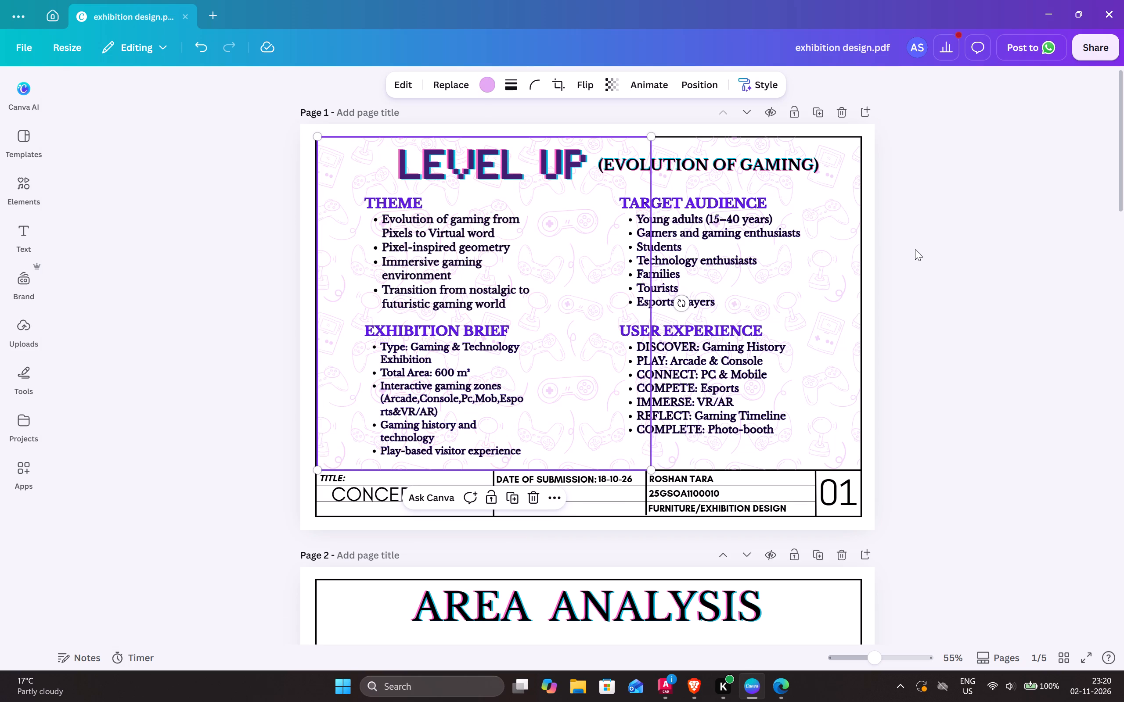
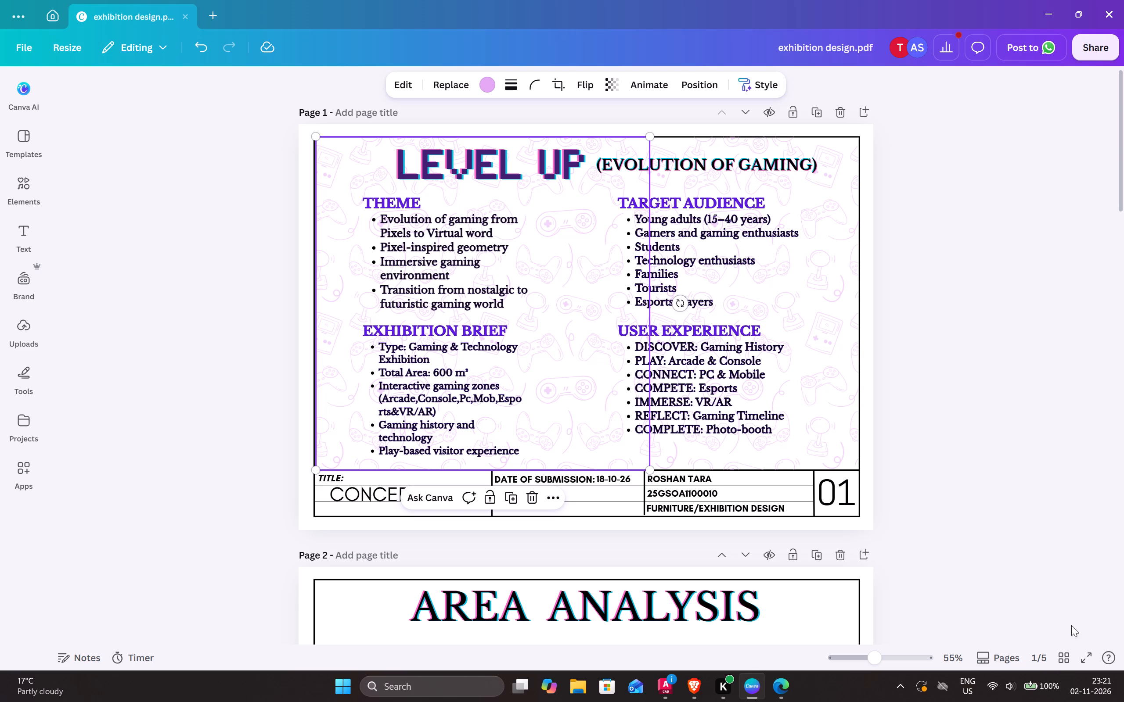
Move the zoning plan image on page 4 up the page, towards the ZONING heading.
scroll(1123, 402, down, 2)
scroll(1104, 440, down, 4)
scroll(1088, 480, down, 4)
scroll(893, 483, down, 4)
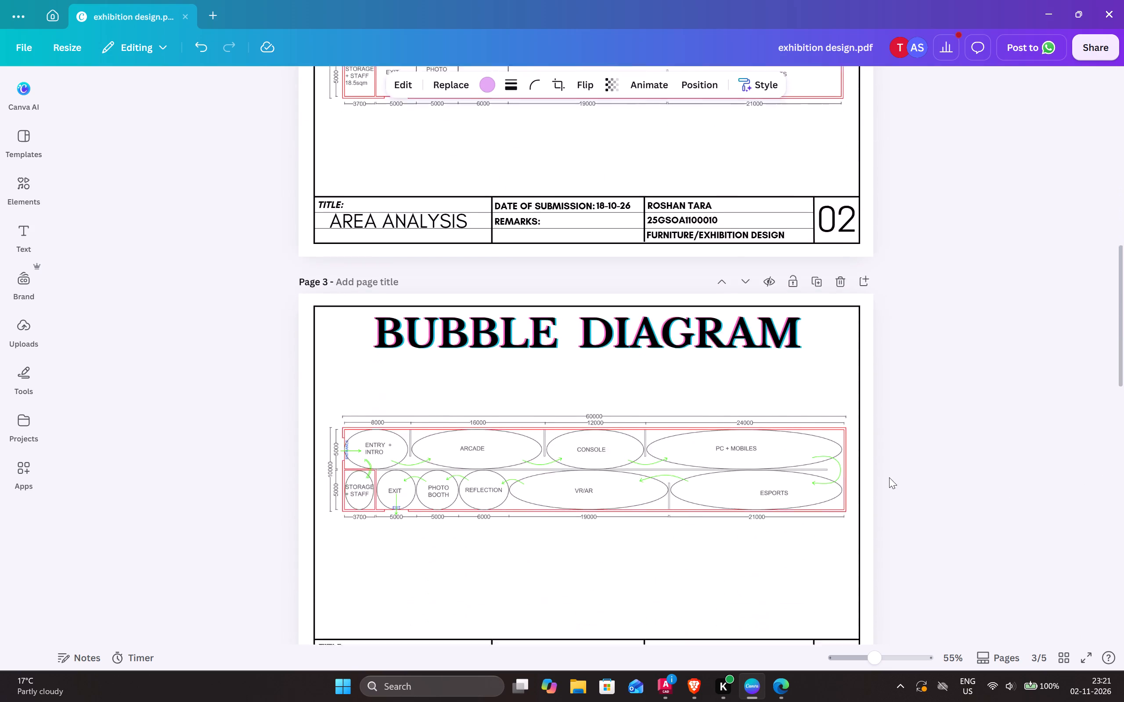
scroll(899, 453, down, 4)
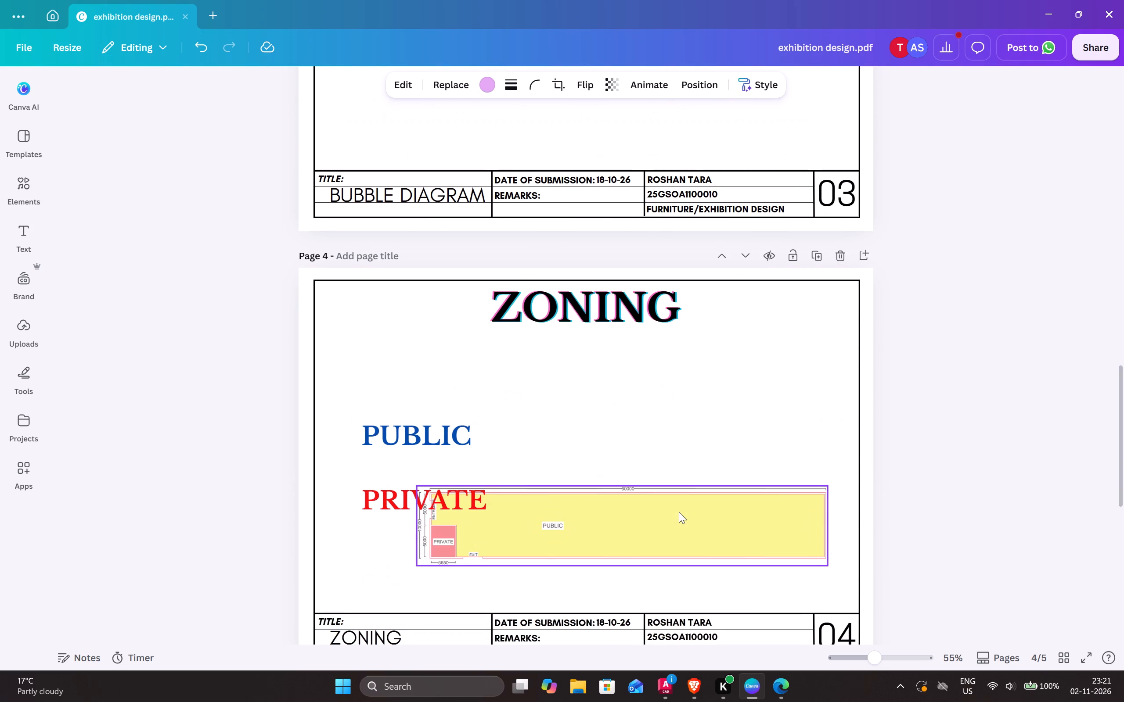
drag(671, 517, 644, 440)
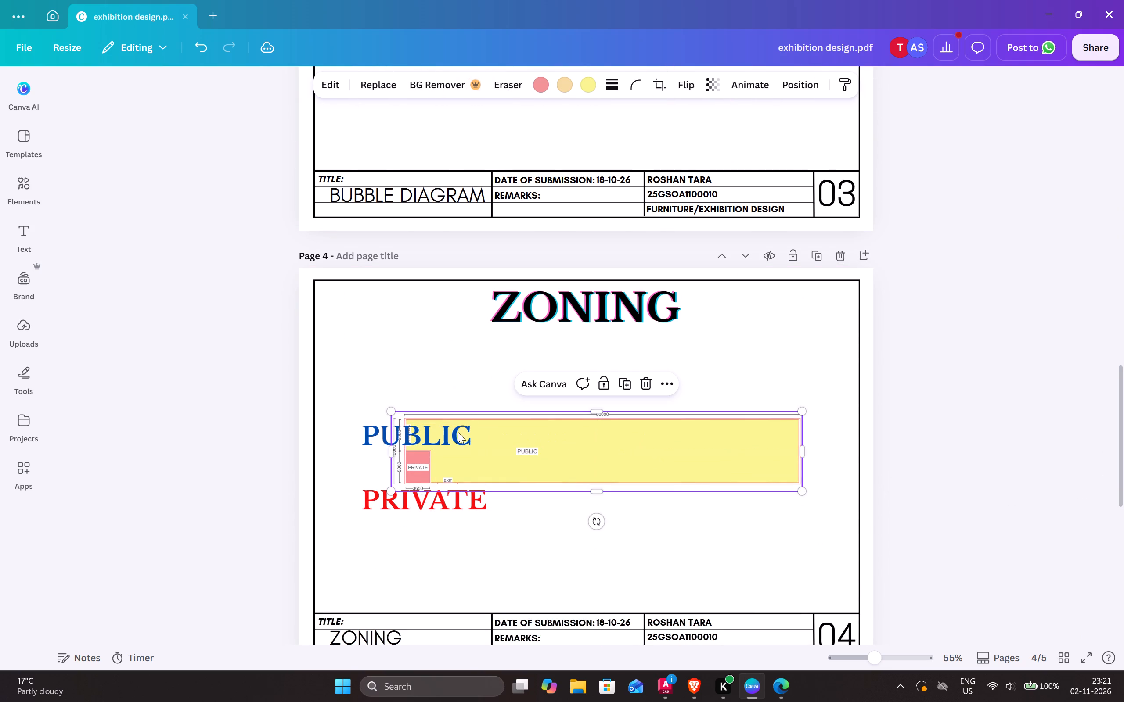
drag(440, 434, 468, 404)
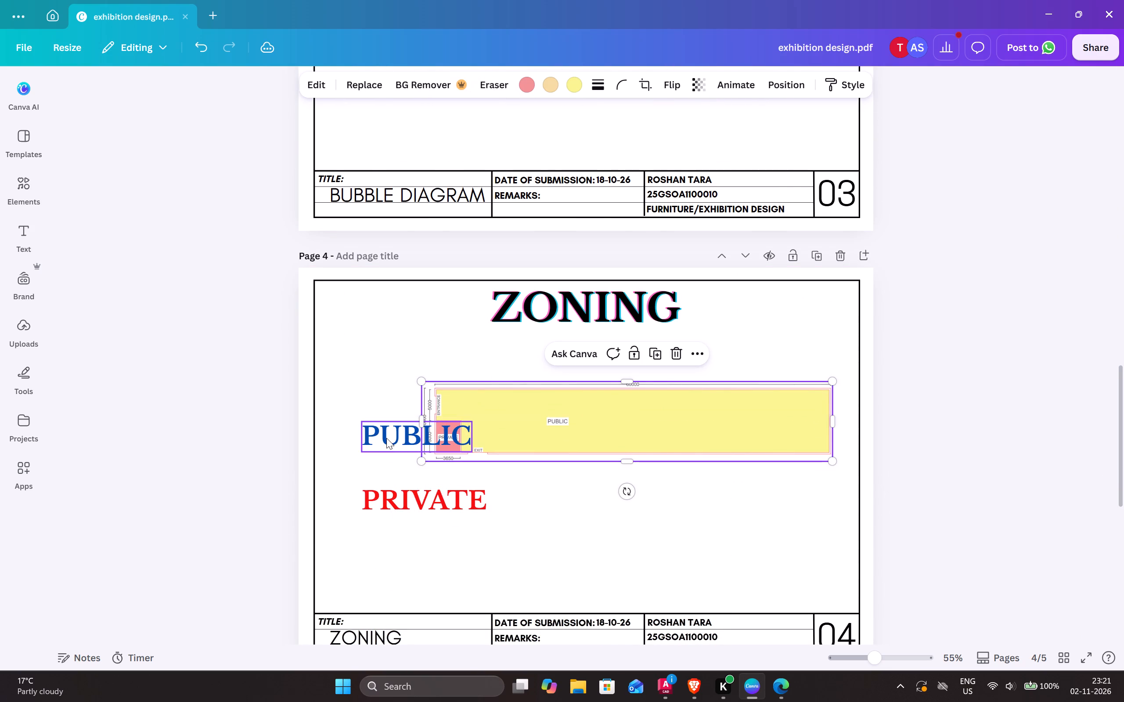
Move the PUBLIC and PRIVATE labels below the plan, roughly side by side just above the title block.
drag(386, 438, 399, 572)
drag(407, 502, 584, 584)
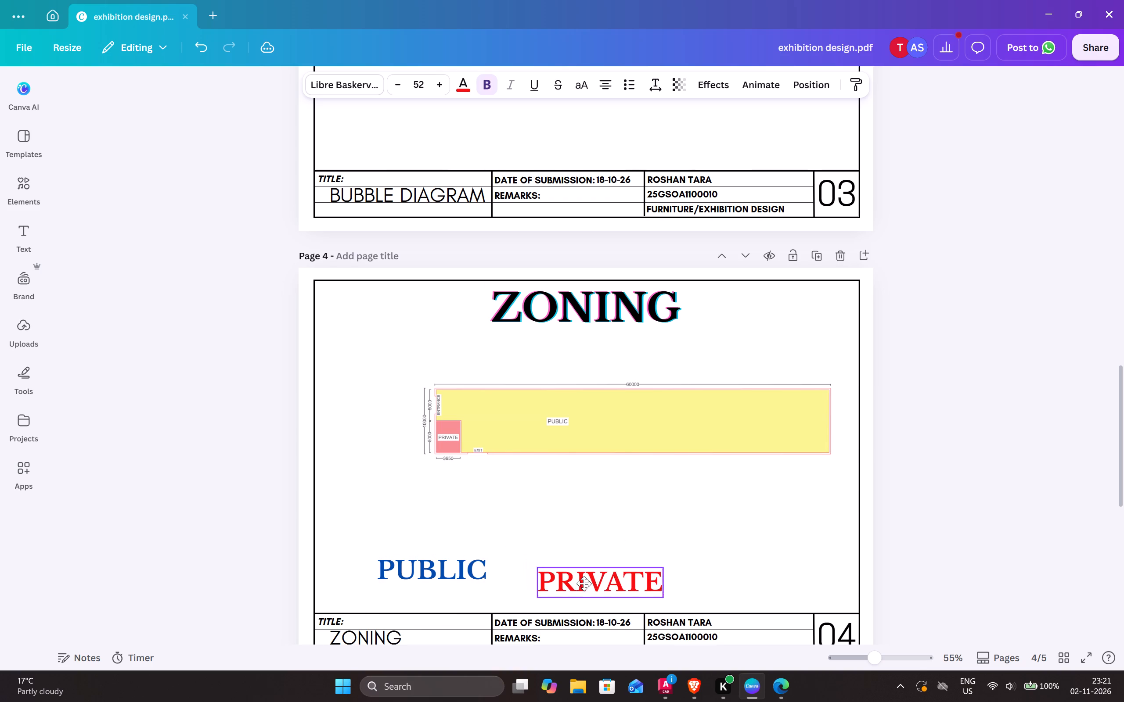
drag(584, 584, 594, 585)
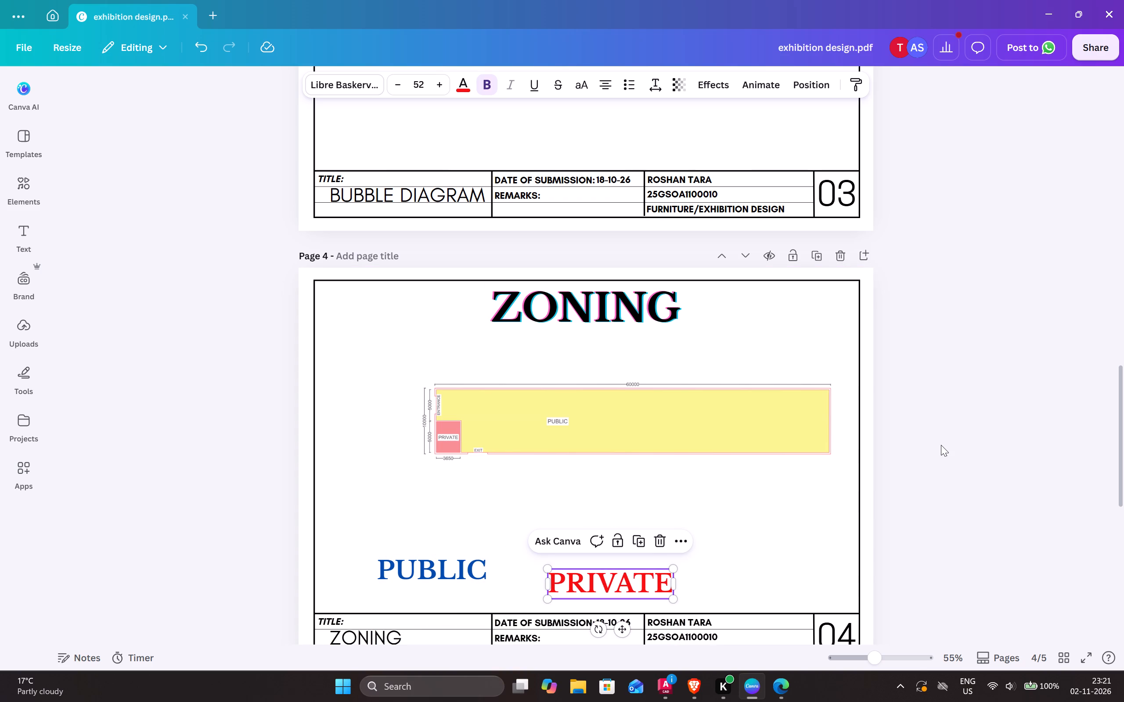
Reposition the zoning plan beneath the heading and enlarge it to about 385.8 by 75.2, nearly the full width of the page frame.
drag(707, 420, 645, 441)
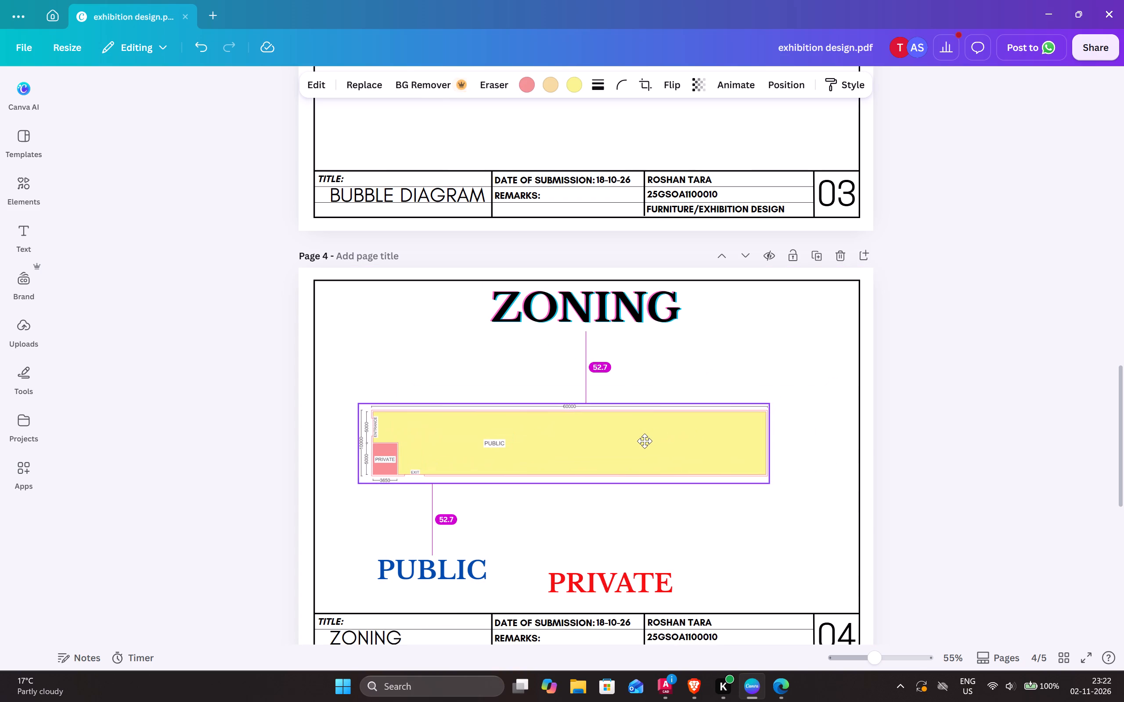
drag(645, 441, 643, 376)
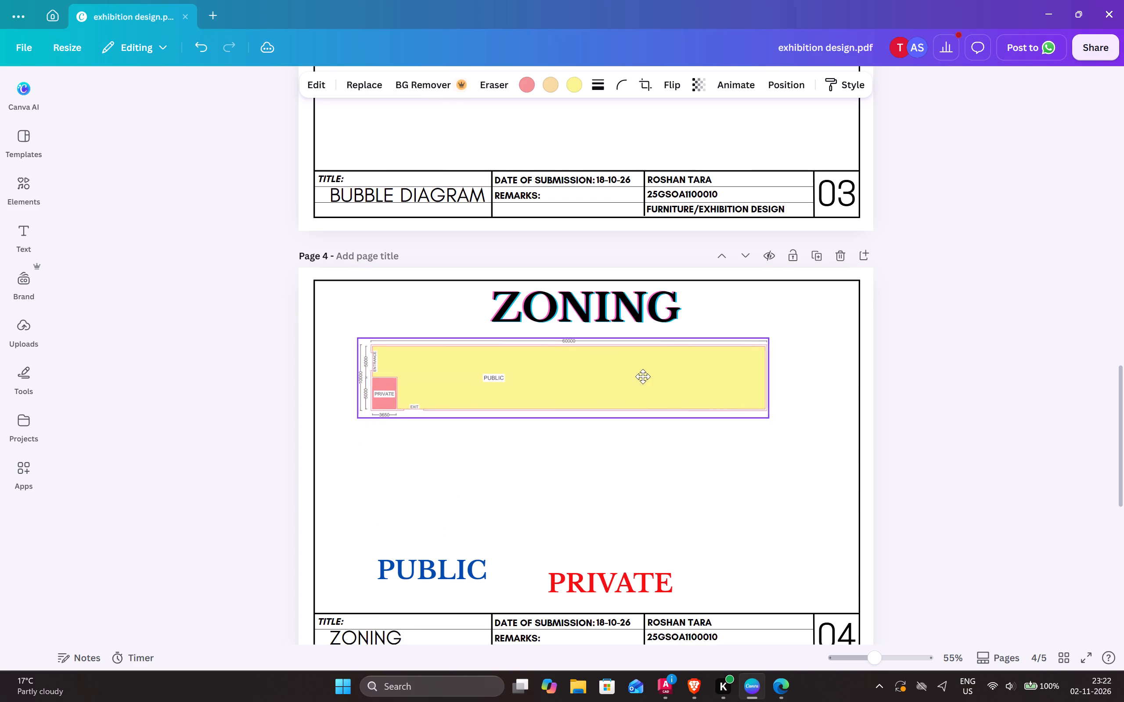
drag(643, 376, 659, 423)
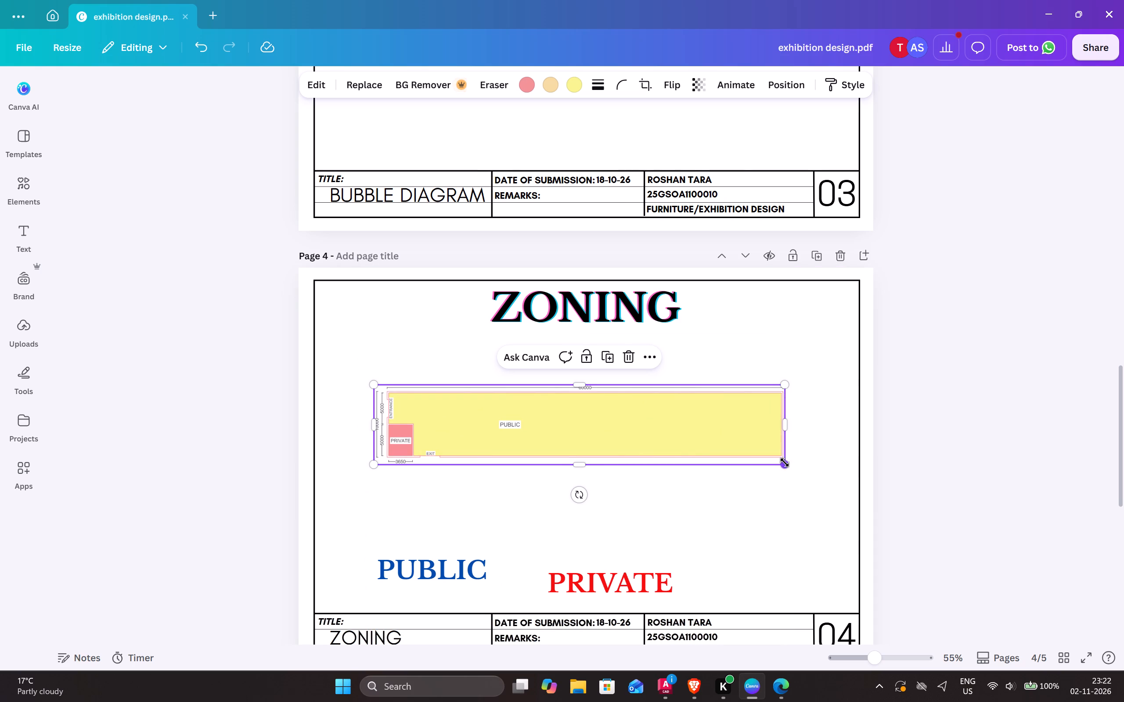
drag(785, 462, 850, 512)
drag(374, 382, 328, 355)
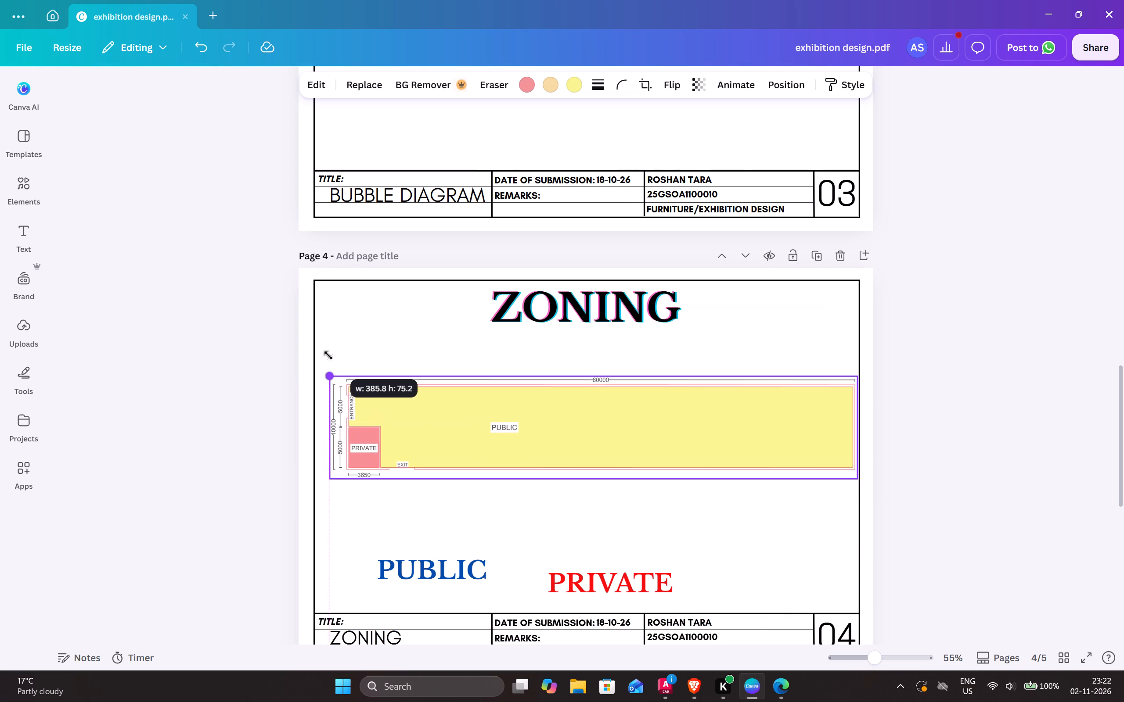
drag(328, 355, 331, 354)
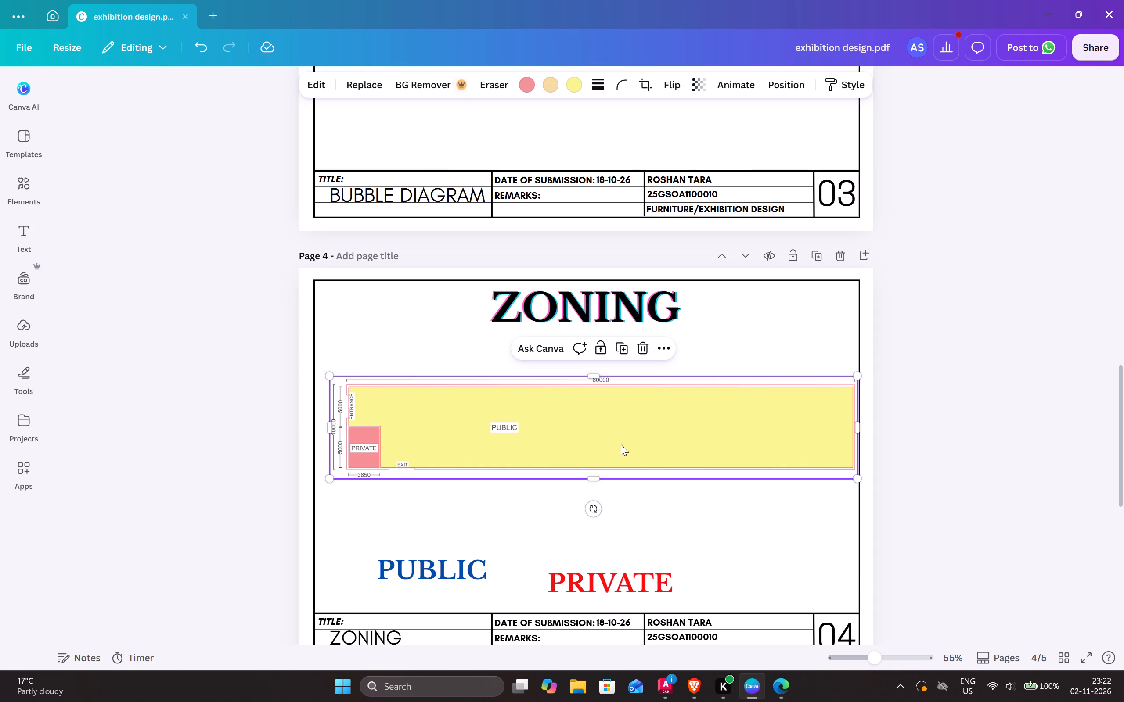
Centre the enlarged plan horizontally on the page, roughly midway between the ZONING heading and the labels.
drag(626, 425, 614, 420)
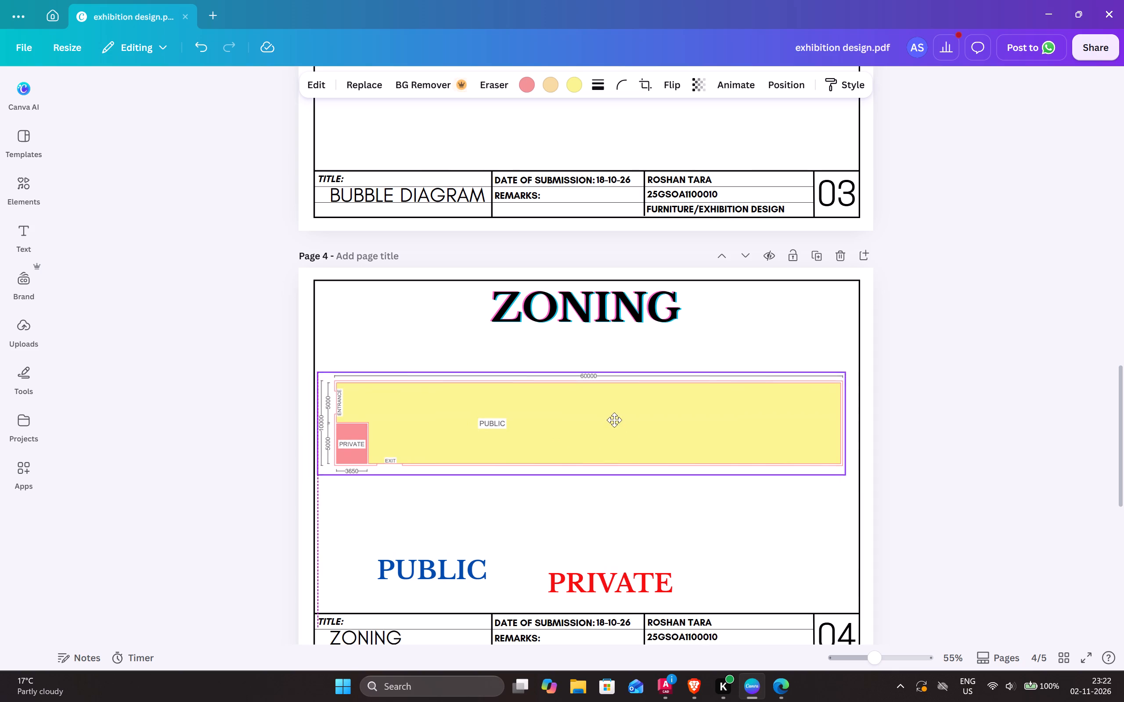
drag(614, 420, 616, 391)
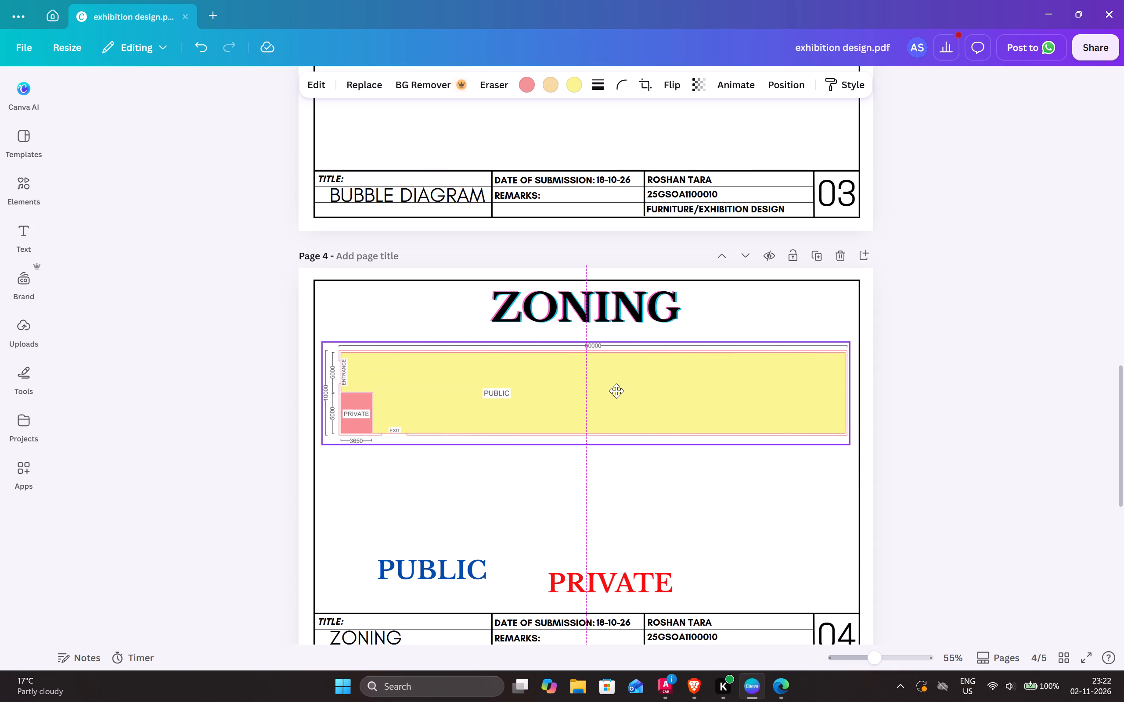
drag(616, 391, 620, 419)
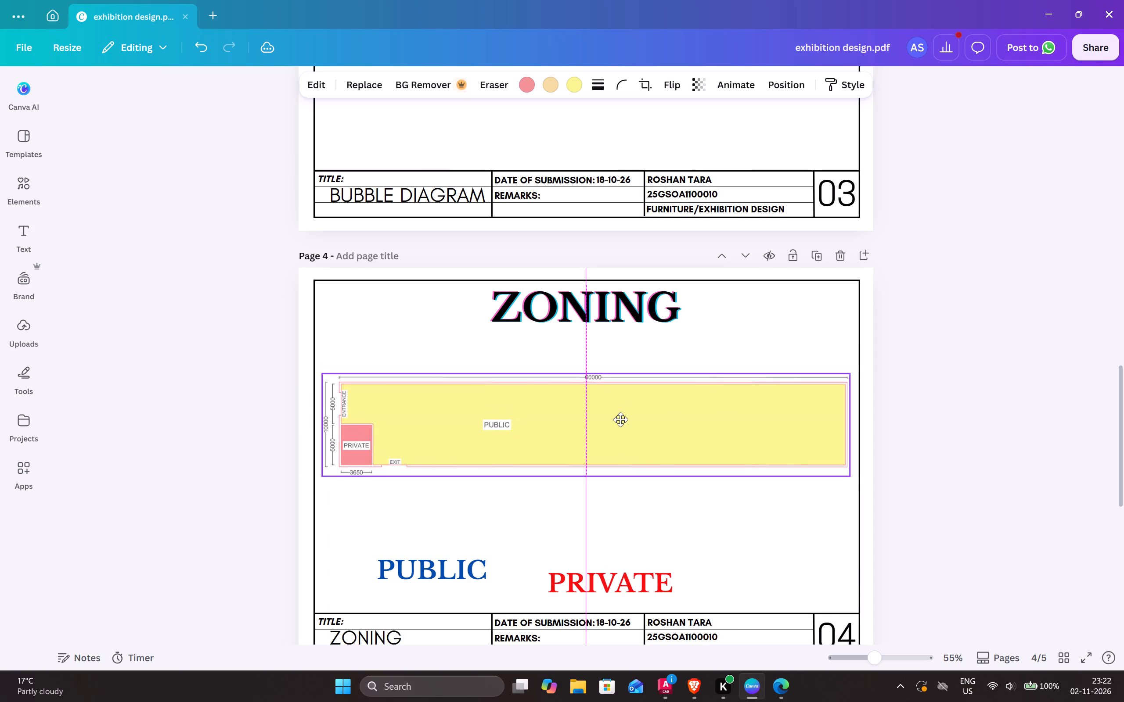
drag(620, 419, 622, 443)
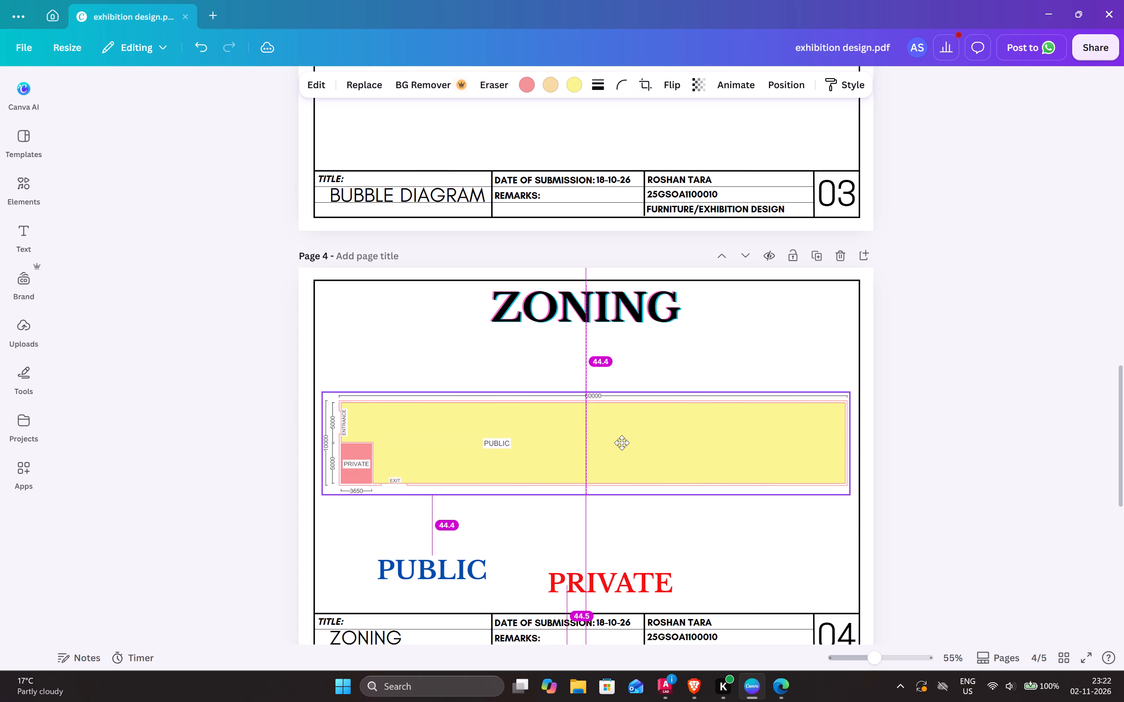
drag(622, 443, 622, 451)
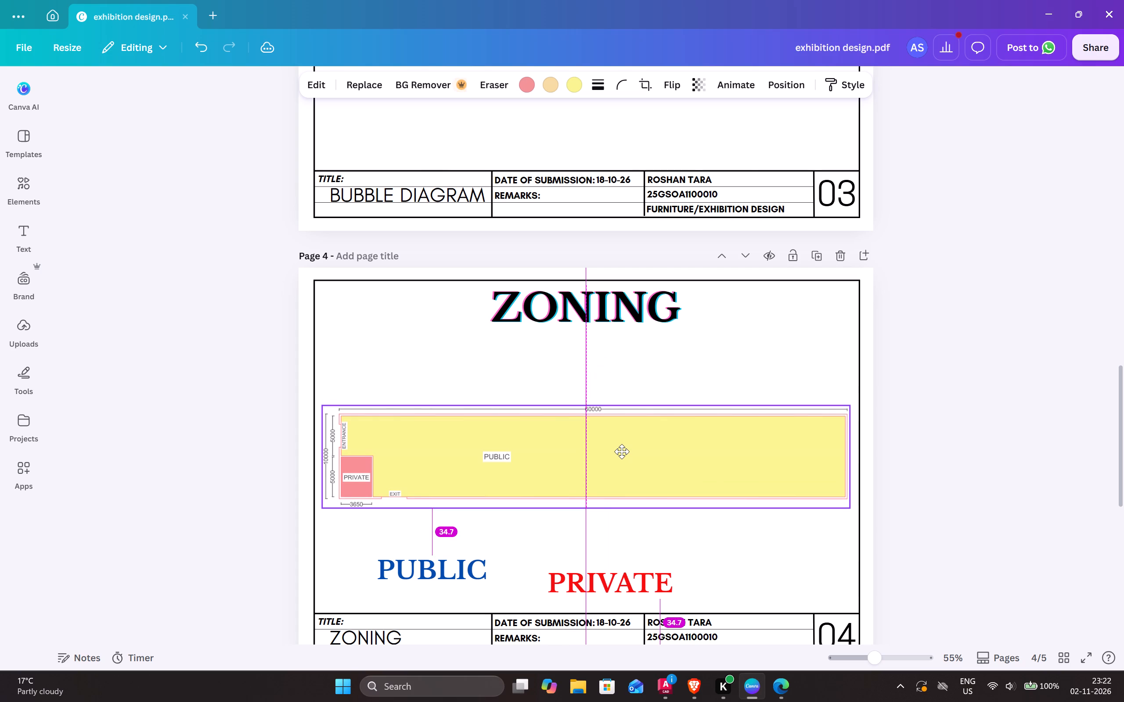
drag(622, 451, 622, 450)
click(908, 389)
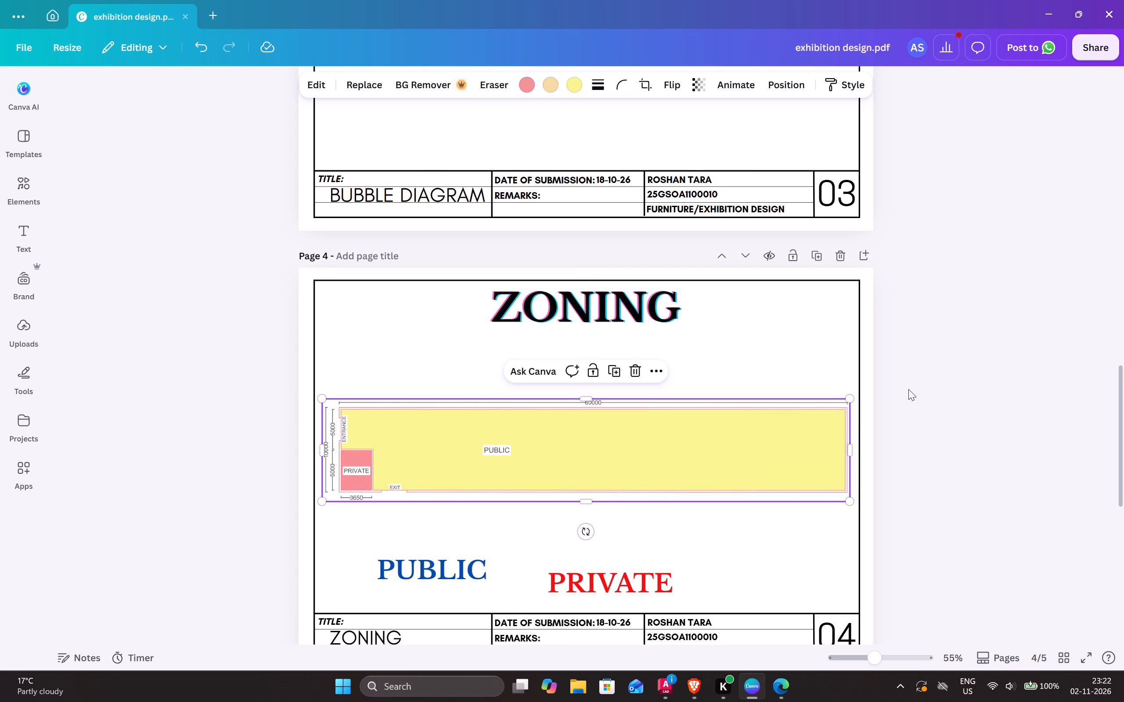
Scale the PUBLIC label down to a font size of about 36.7.
scroll(742, 466, down, 2)
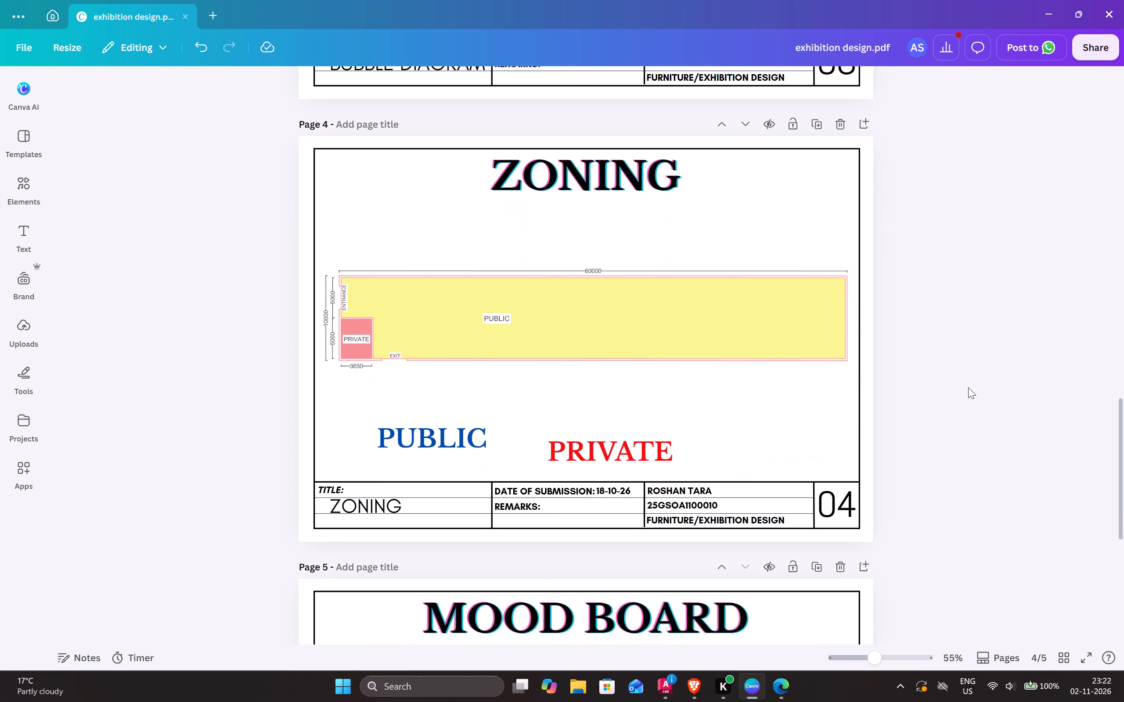
click(970, 386)
click(458, 441)
drag(490, 453, 458, 441)
Shift the zoning plan slightly down the page, keeping it horizontally centred.
drag(570, 314, 572, 321)
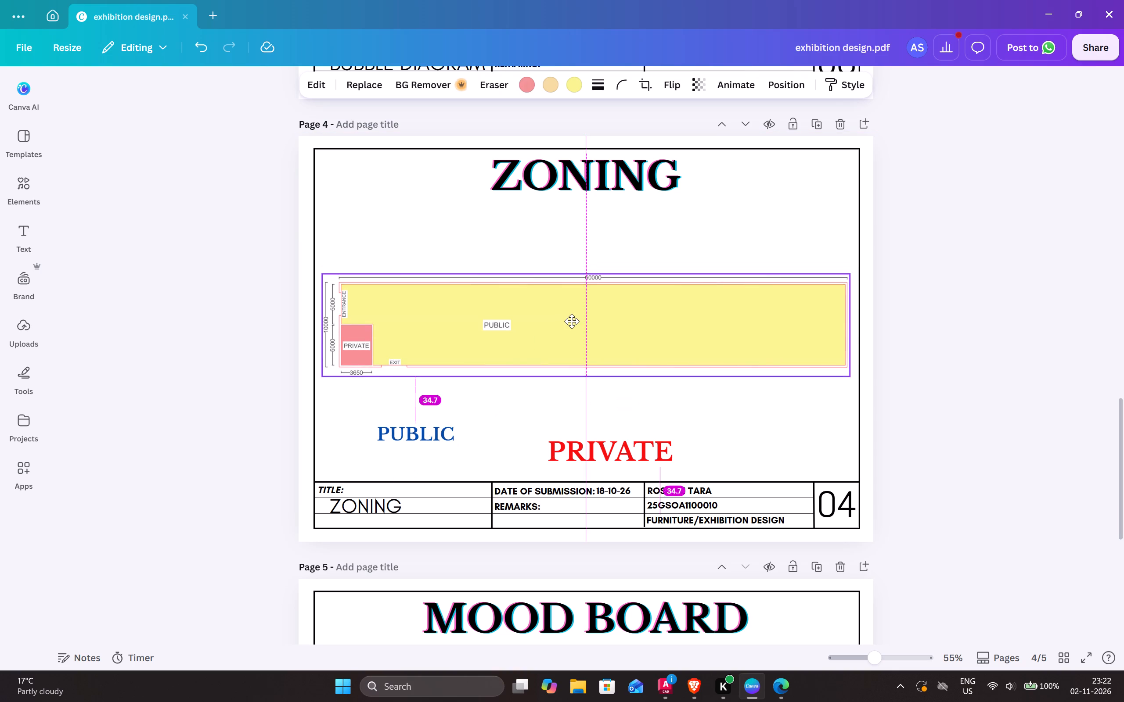
drag(572, 321, 571, 330)
Move the PUBLIC label above the zoning plan, near the plan's right end.
click(623, 448)
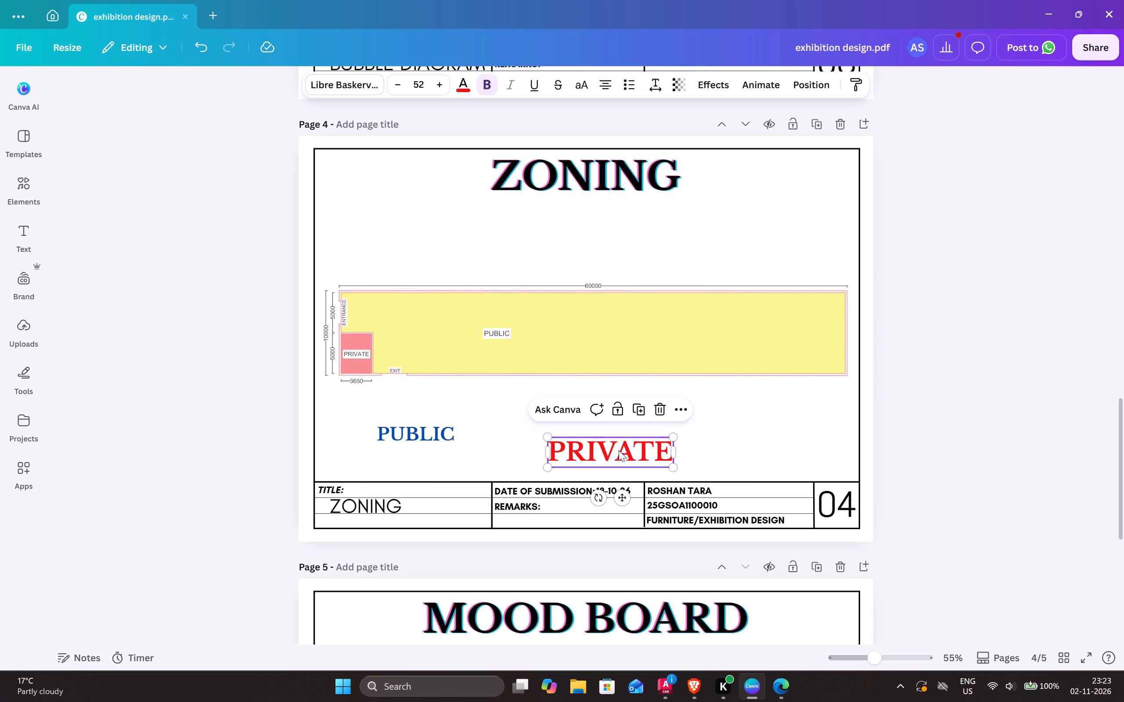
drag(432, 430, 749, 254)
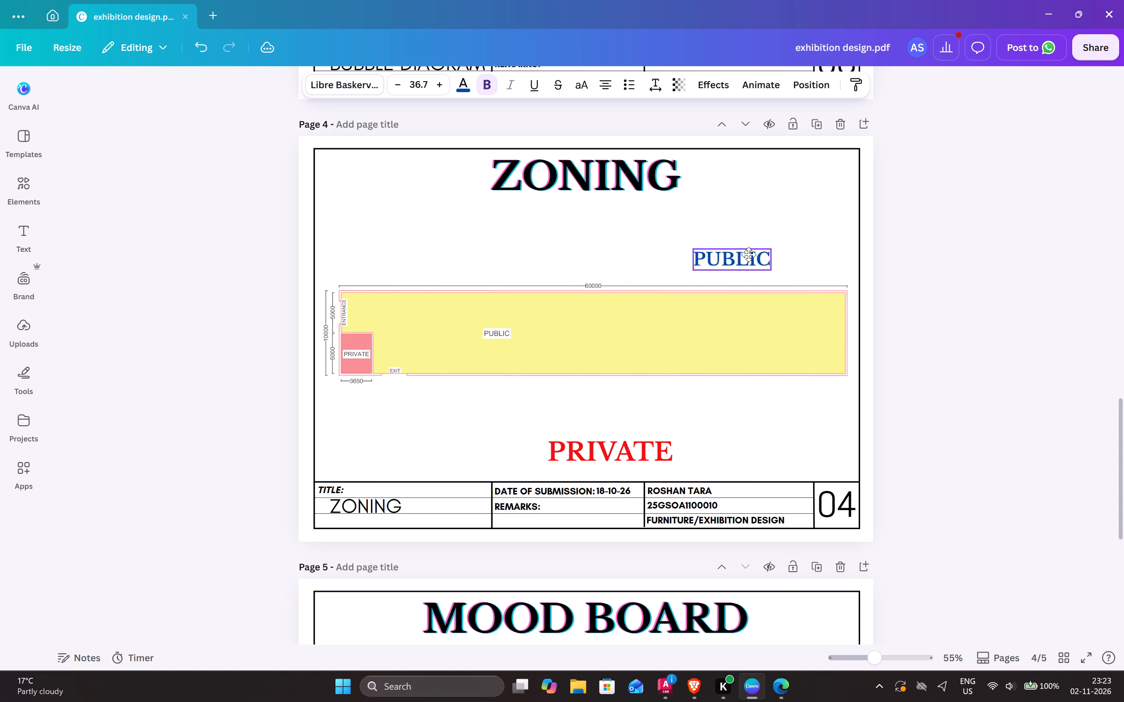
drag(749, 254, 771, 235)
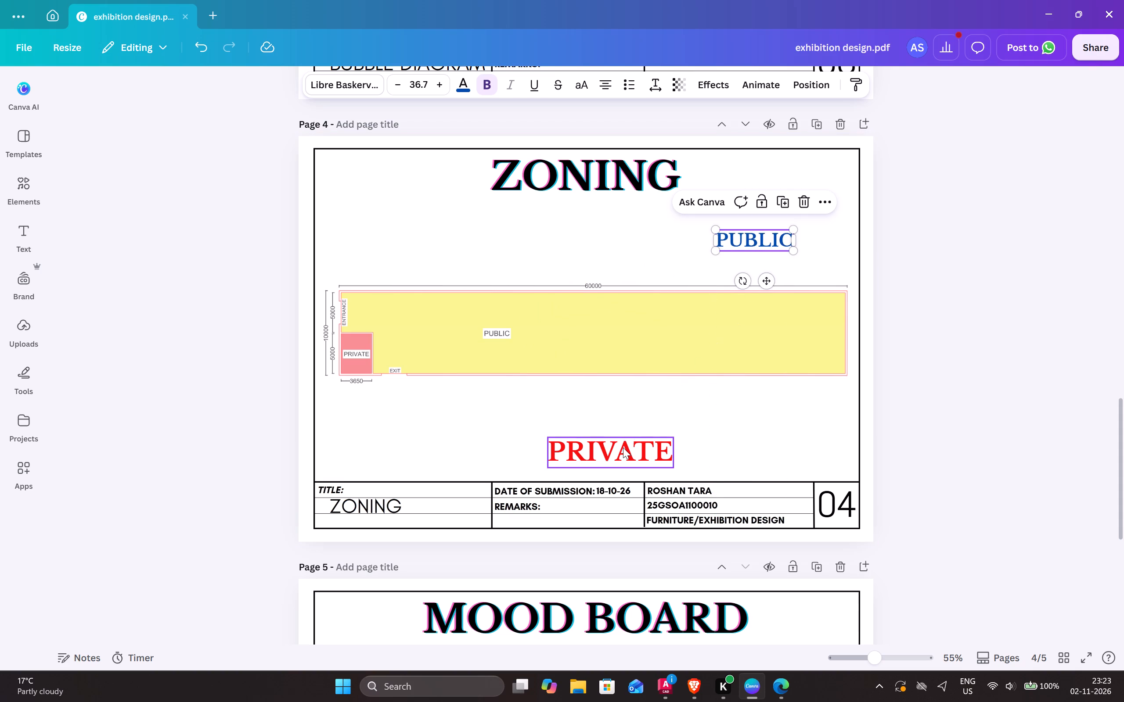
Move the PRIVATE label to just below the left end of the plan, under the private zone.
drag(623, 448, 425, 412)
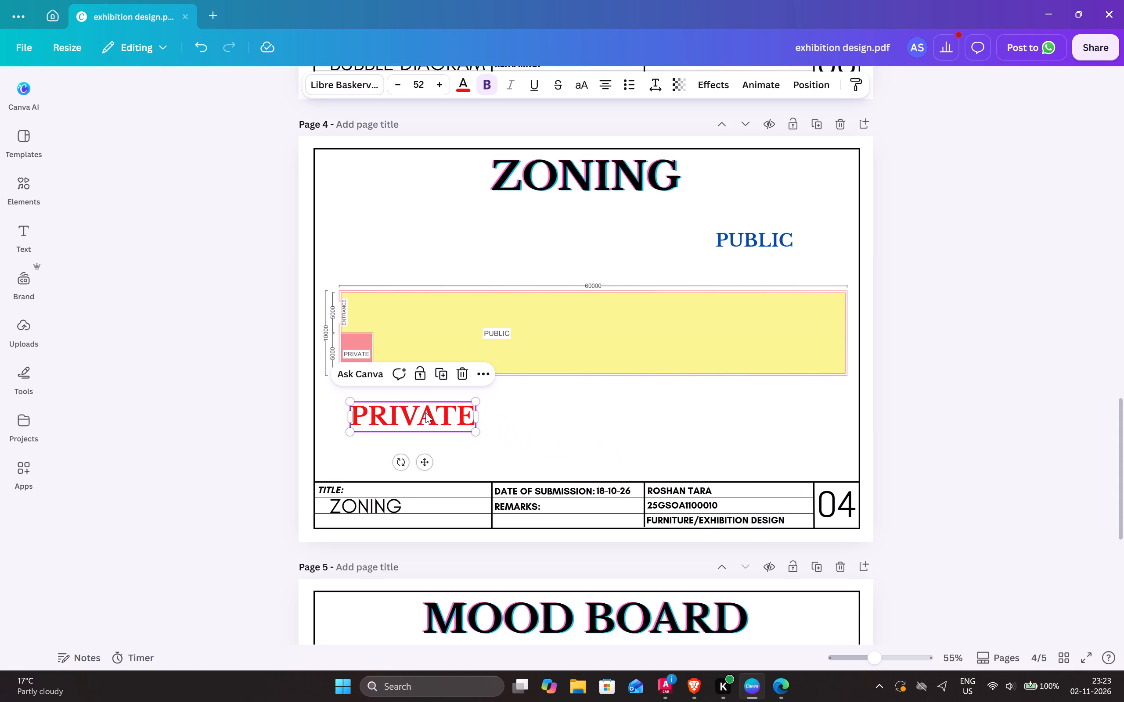
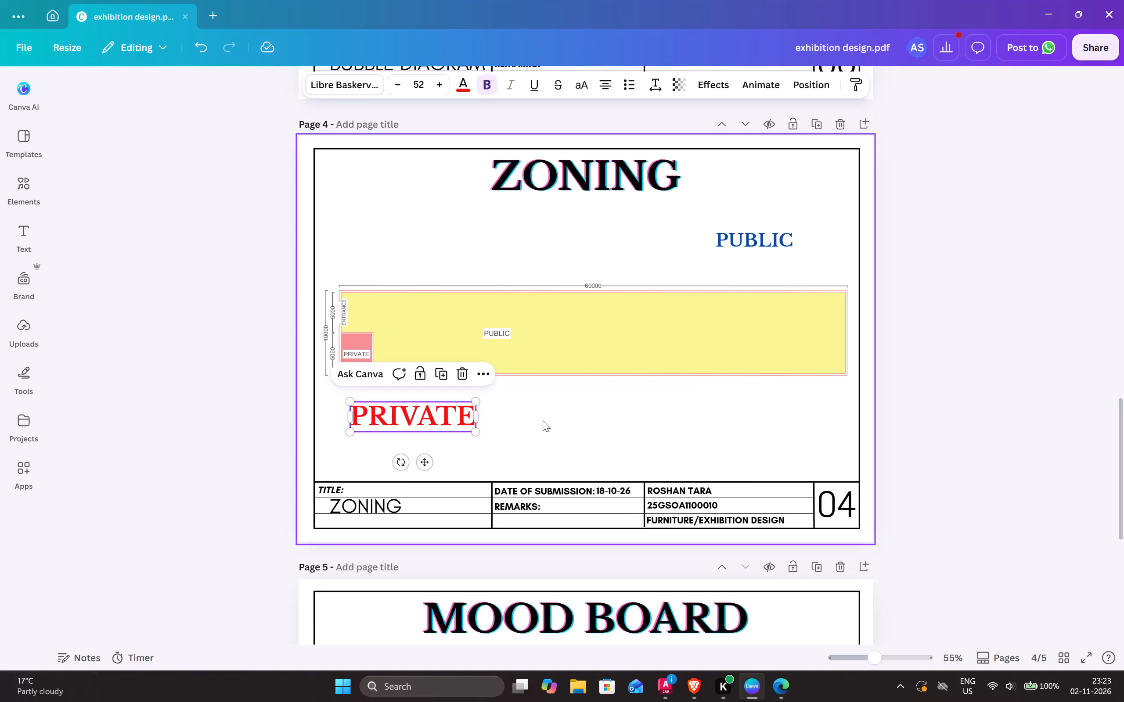
Scale the PRIVATE label down to a font size of about 37 and reposition it just below the plan's left end.
click(453, 415)
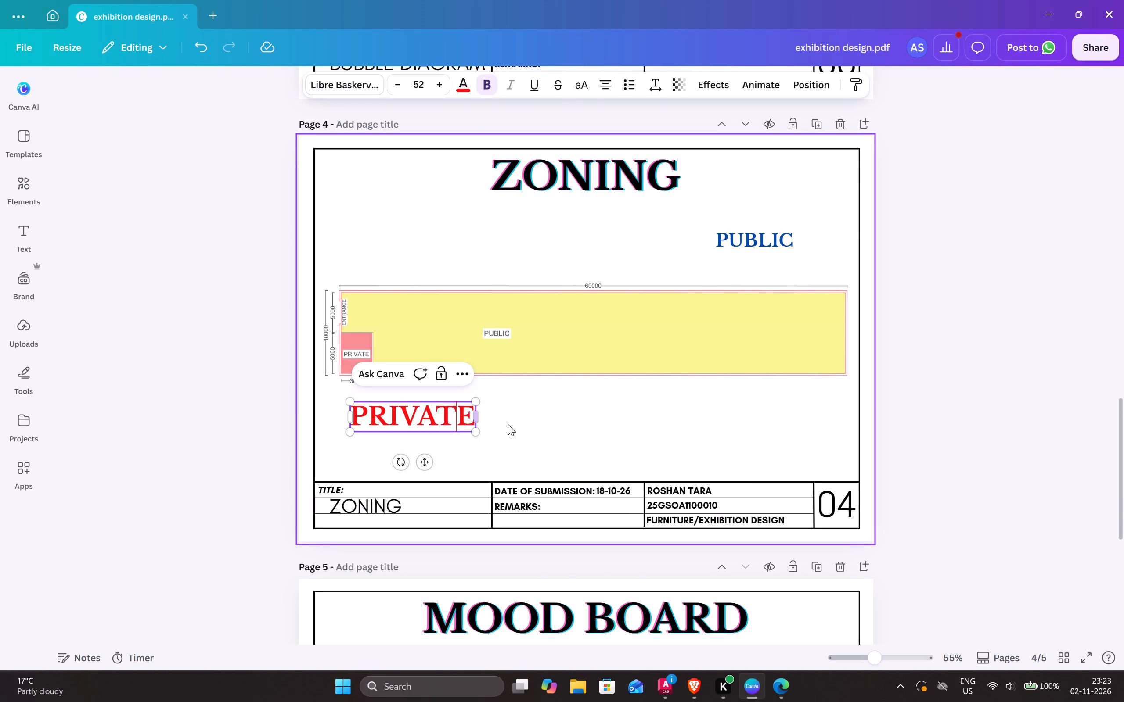
click(509, 424)
click(455, 412)
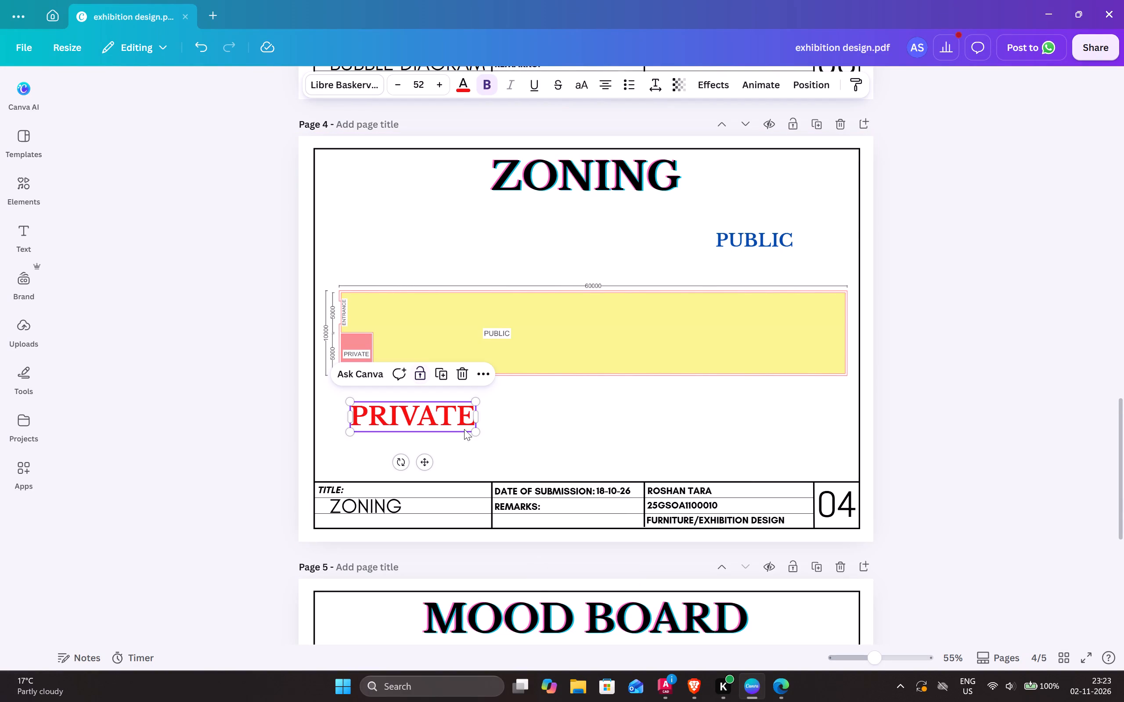
drag(474, 431, 445, 423)
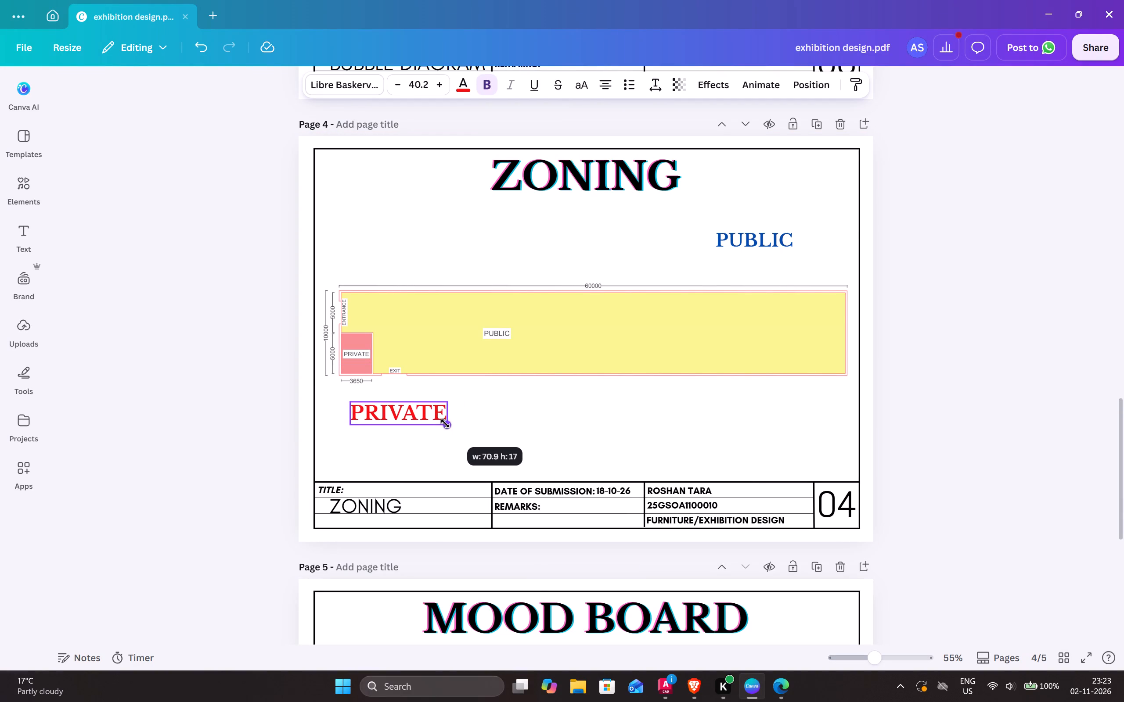
drag(445, 423, 439, 420)
drag(407, 415, 400, 408)
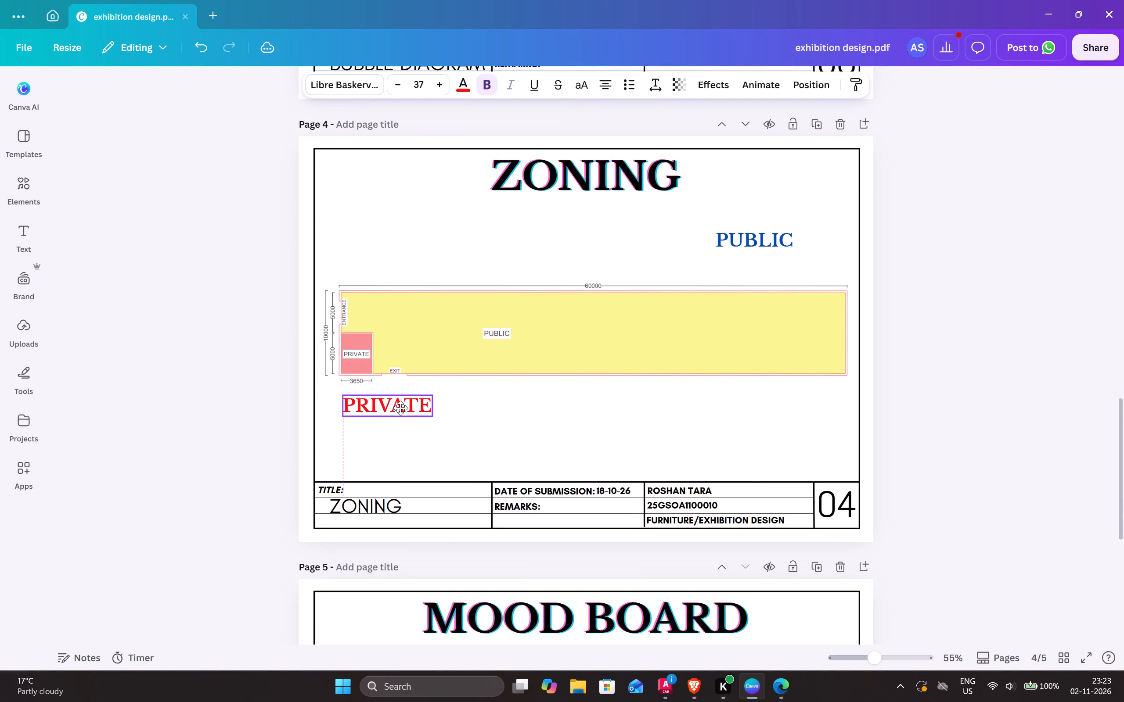
drag(400, 408, 422, 415)
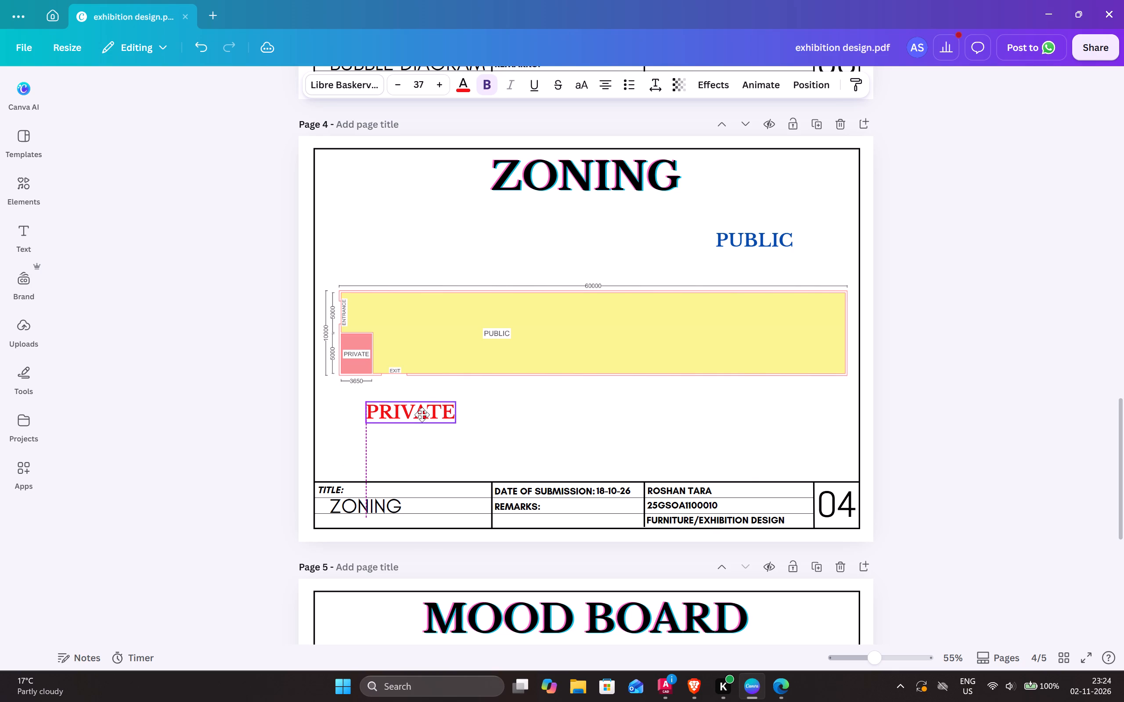
drag(422, 415, 424, 415)
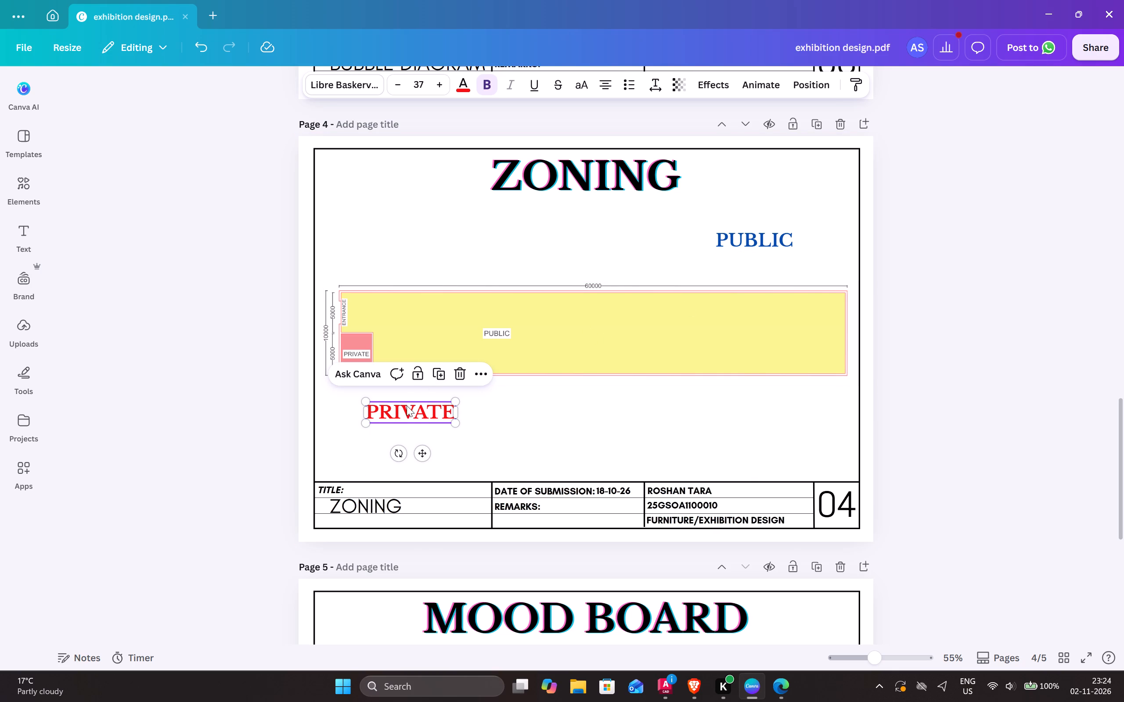
Set the PRIVATE label's font size to 35.
click(418, 412)
double_click(443, 413)
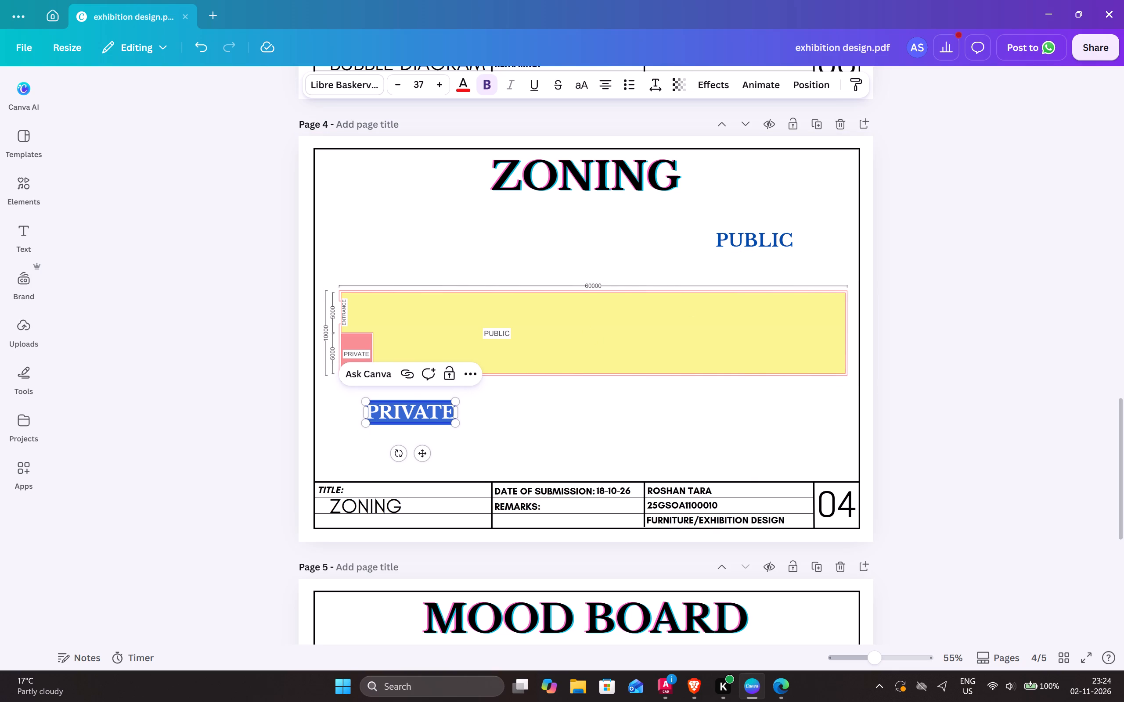
click(431, 85)
click(428, 83)
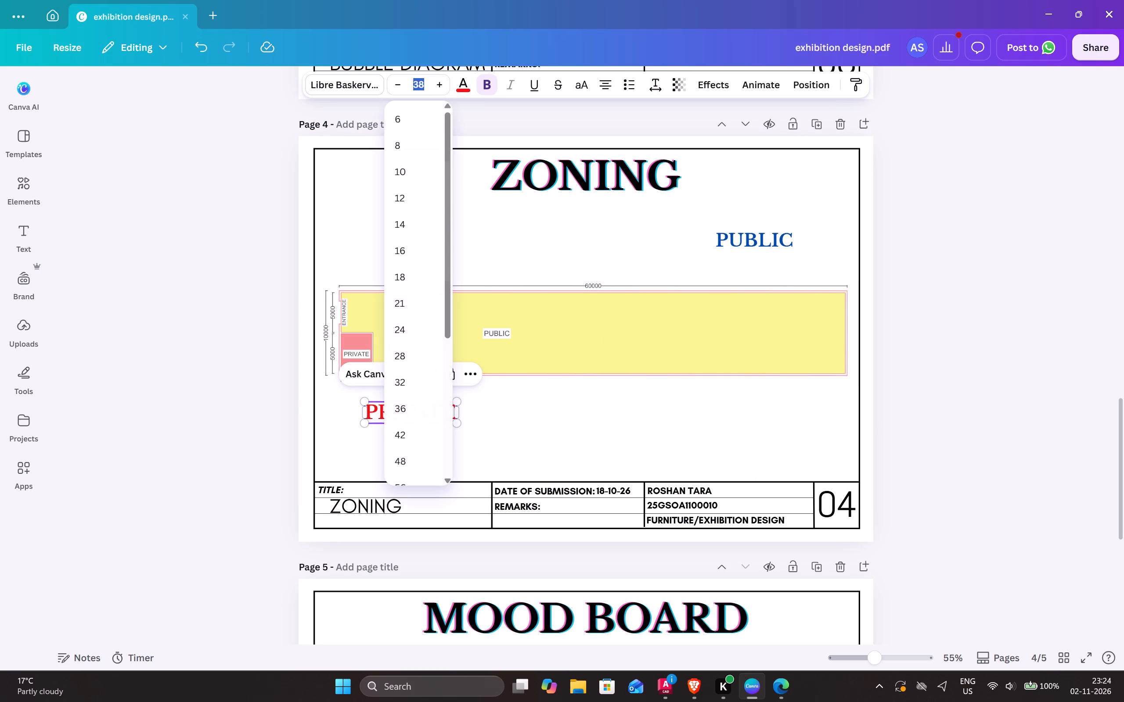
text(35)
key(Return)
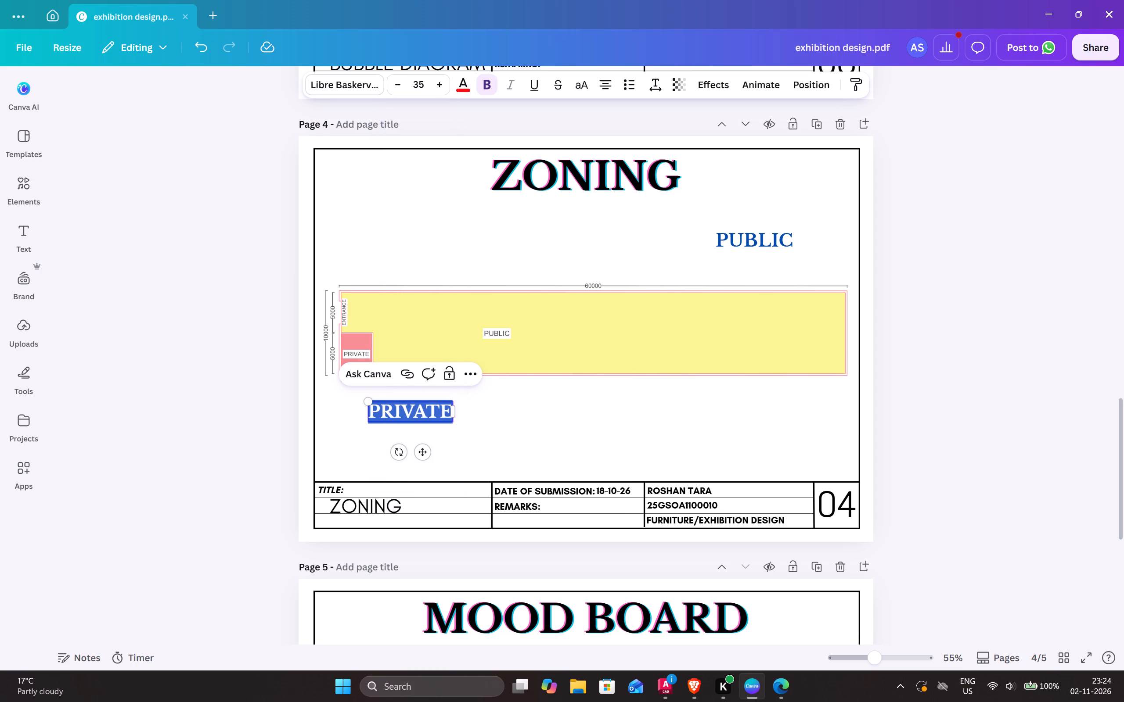
click(504, 412)
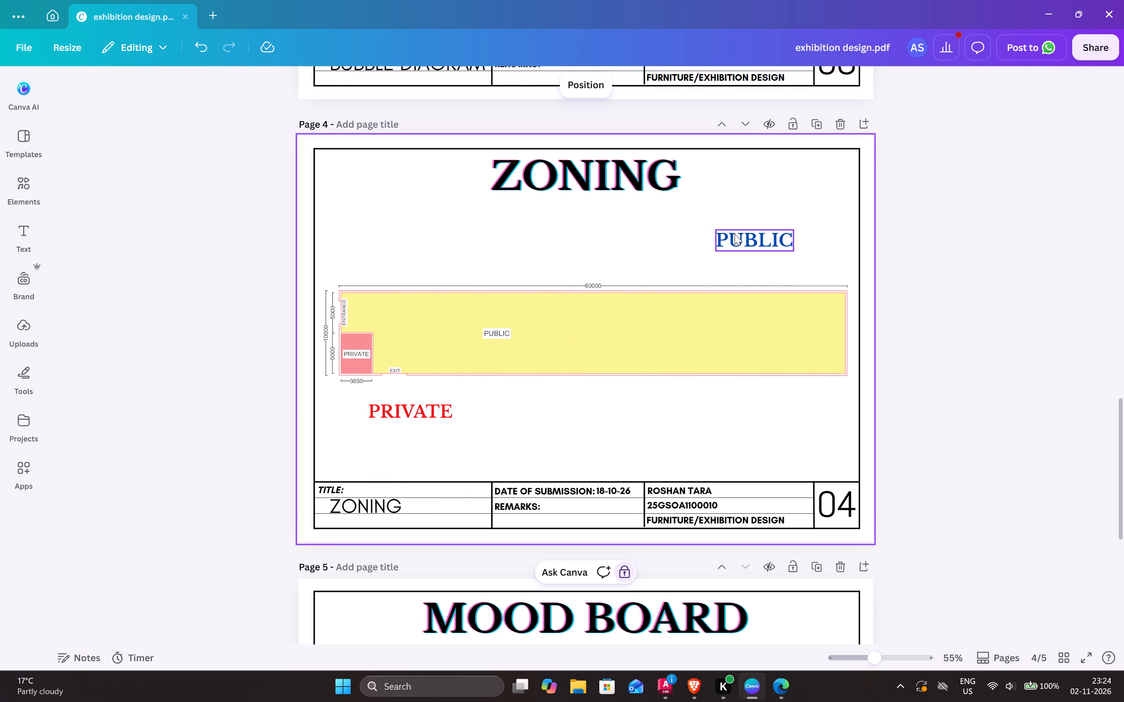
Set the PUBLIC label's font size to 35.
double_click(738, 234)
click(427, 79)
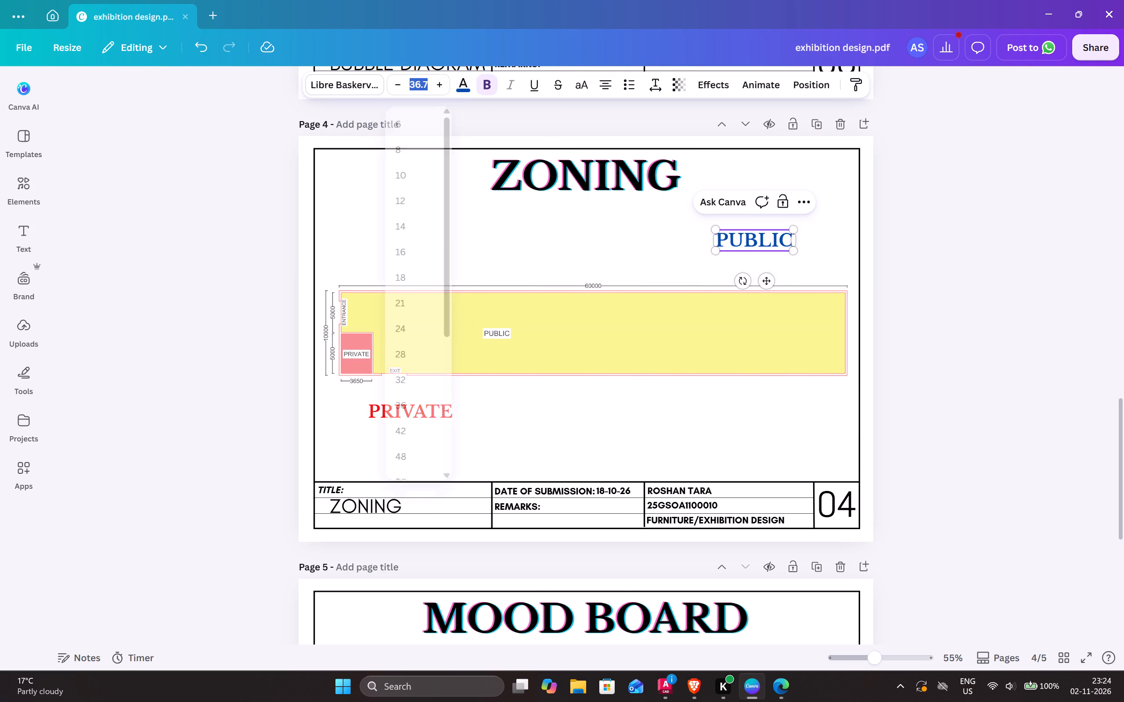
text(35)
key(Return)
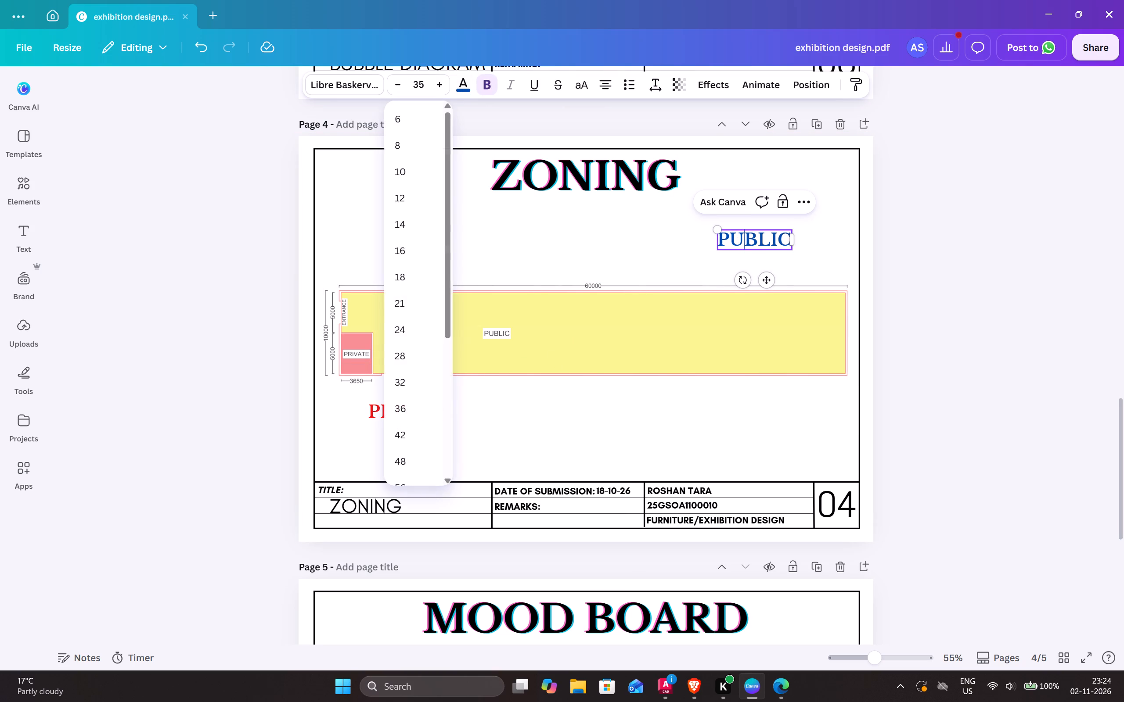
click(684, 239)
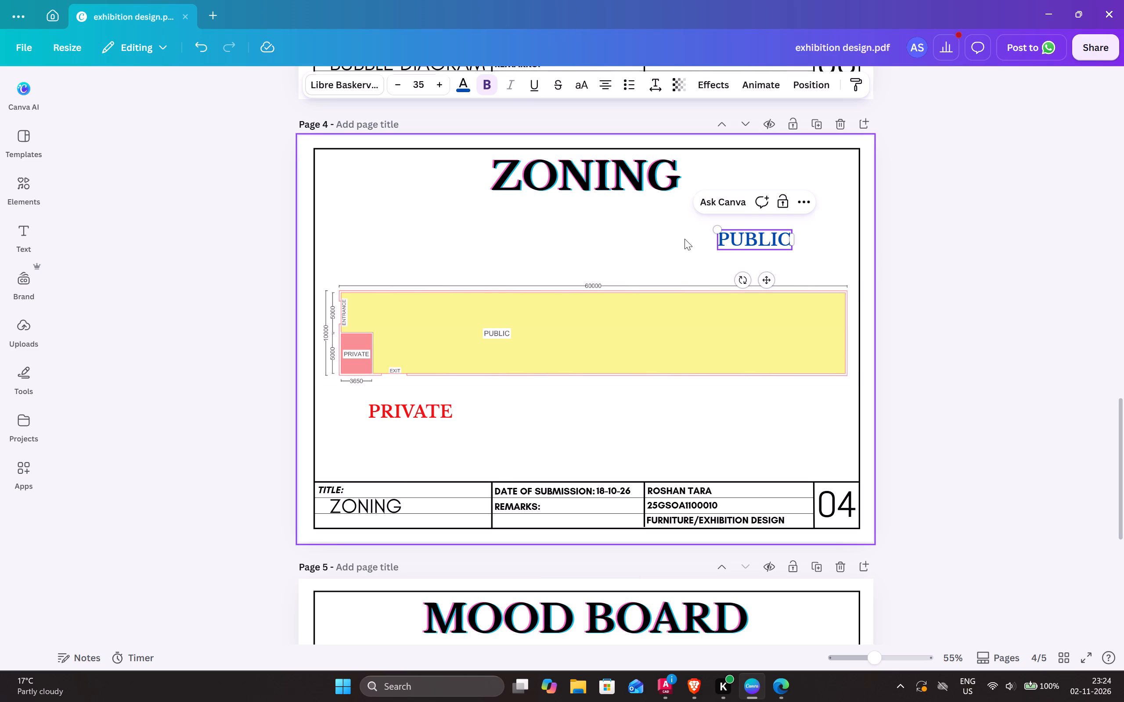
Nudge the PRIVATE label slightly up, closer to the zoning plan.
click(427, 413)
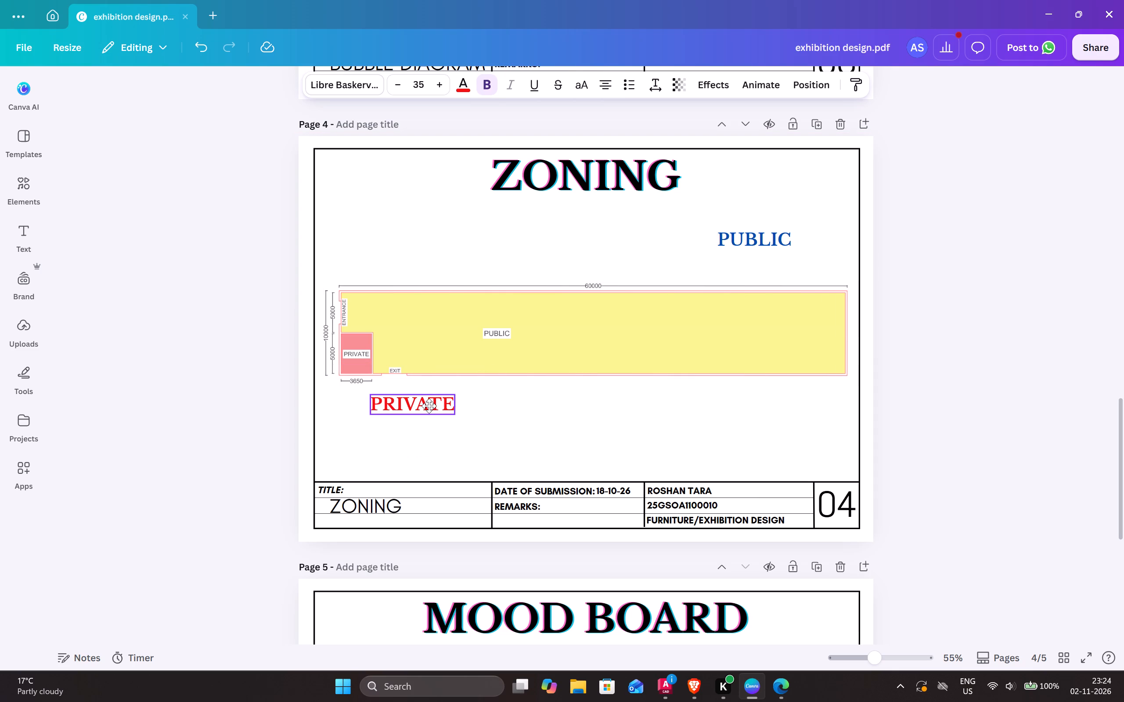
click(512, 427)
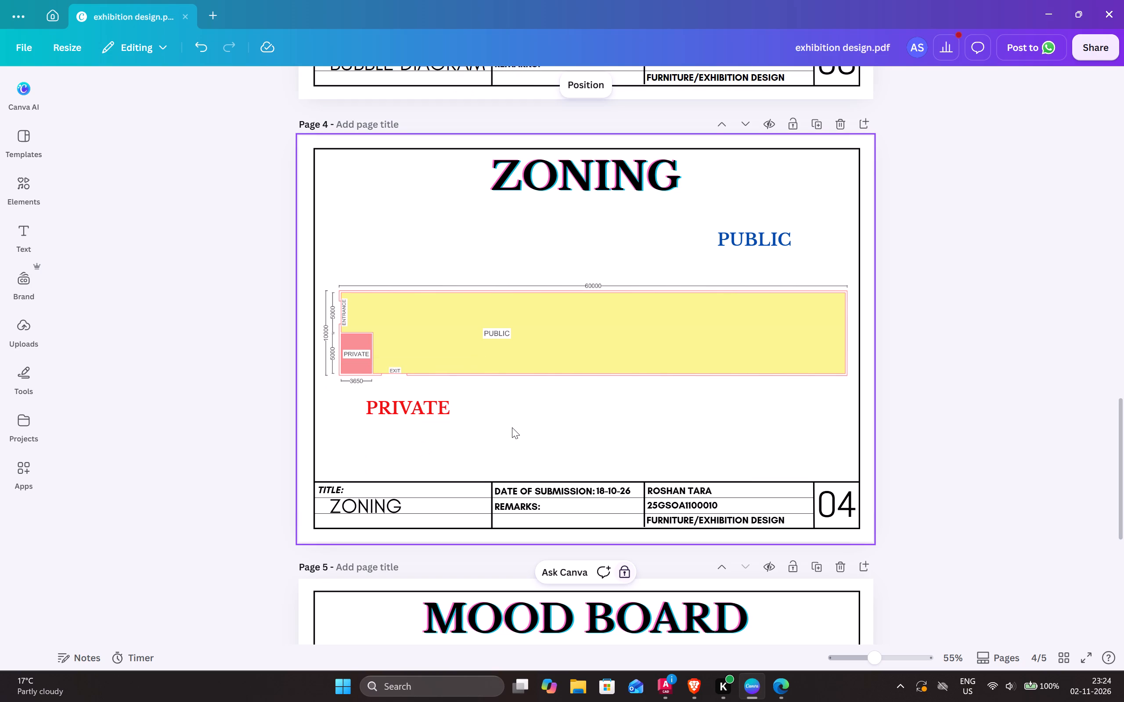
Add a second line reading 5% beneath the word PRIVATE in its label.
click(439, 411)
click(440, 408)
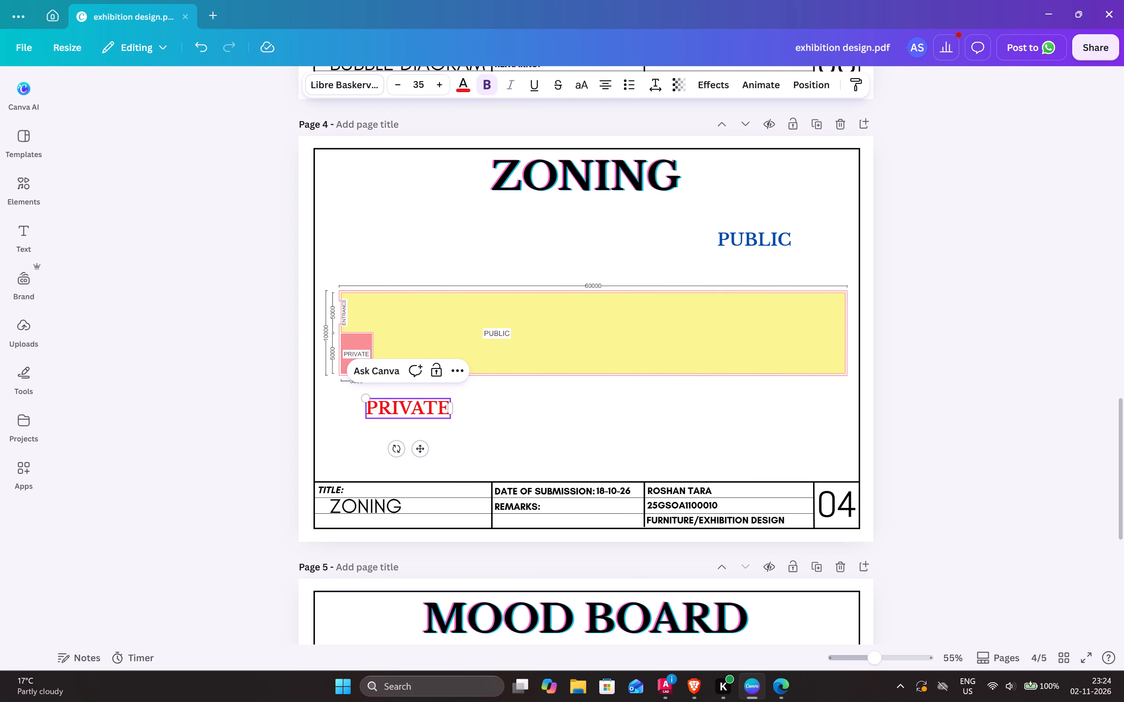
click(445, 407)
double_click(435, 409)
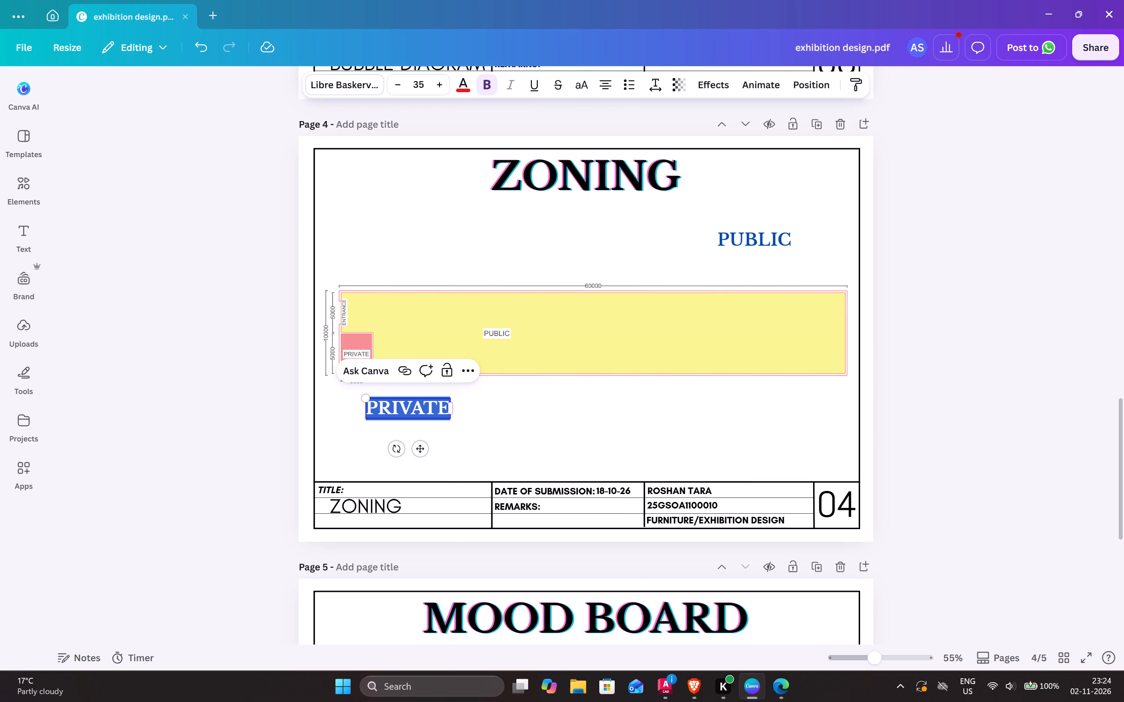
click(440, 408)
click(445, 408)
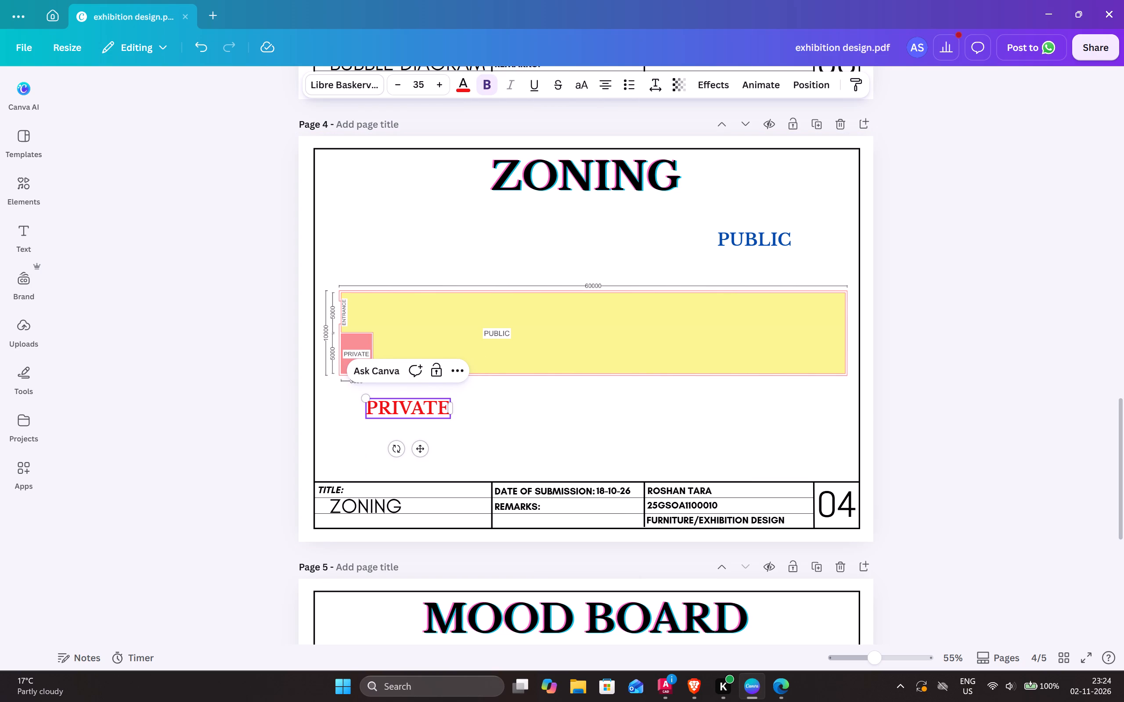
click(446, 408)
key(Return)
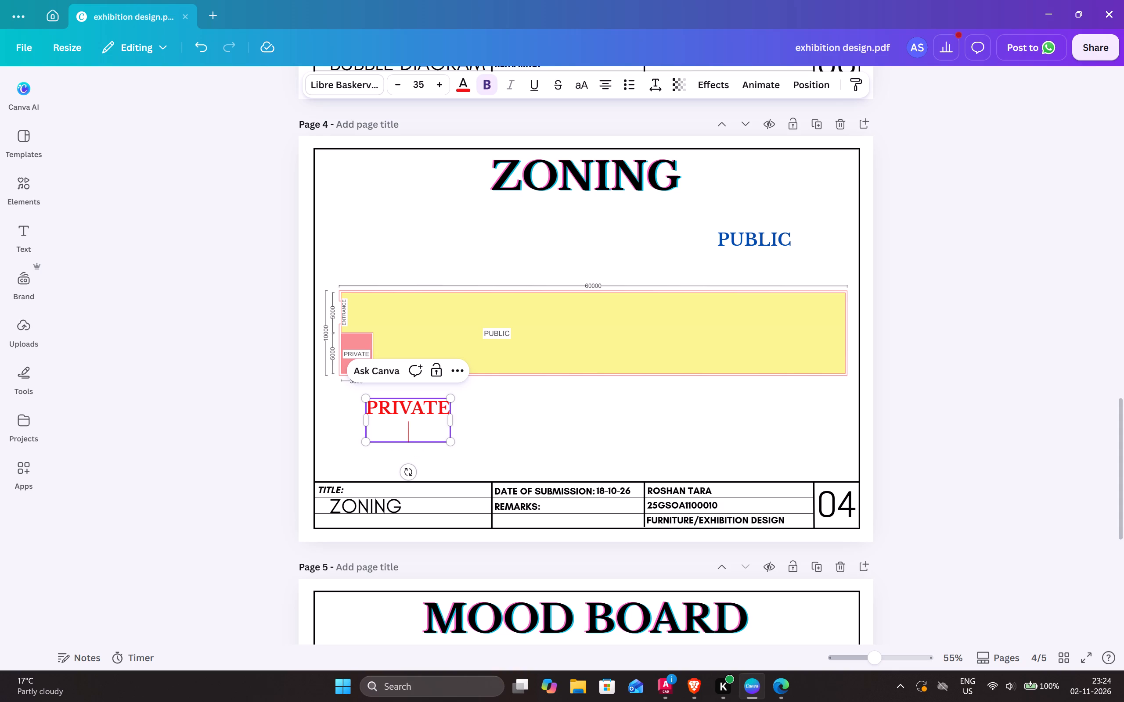
key(5)
key(shift+percent)
Colour the 5% text under PRIVATE black.
drag(425, 430, 396, 430)
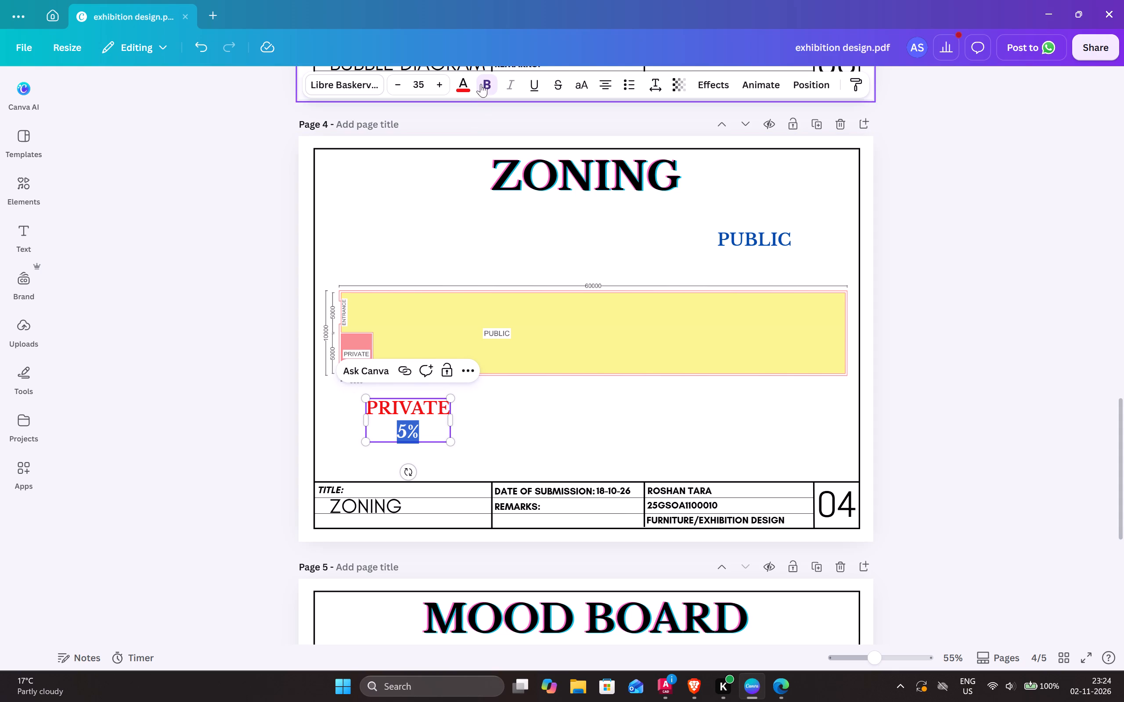
click(462, 89)
click(251, 186)
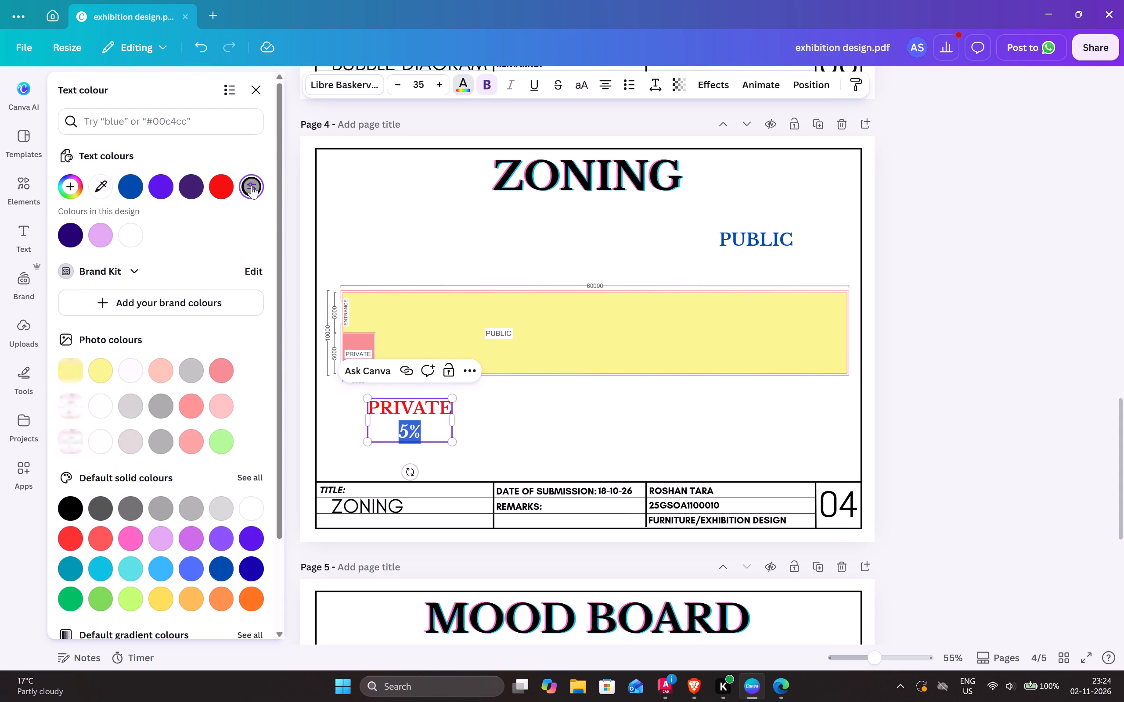
click(536, 424)
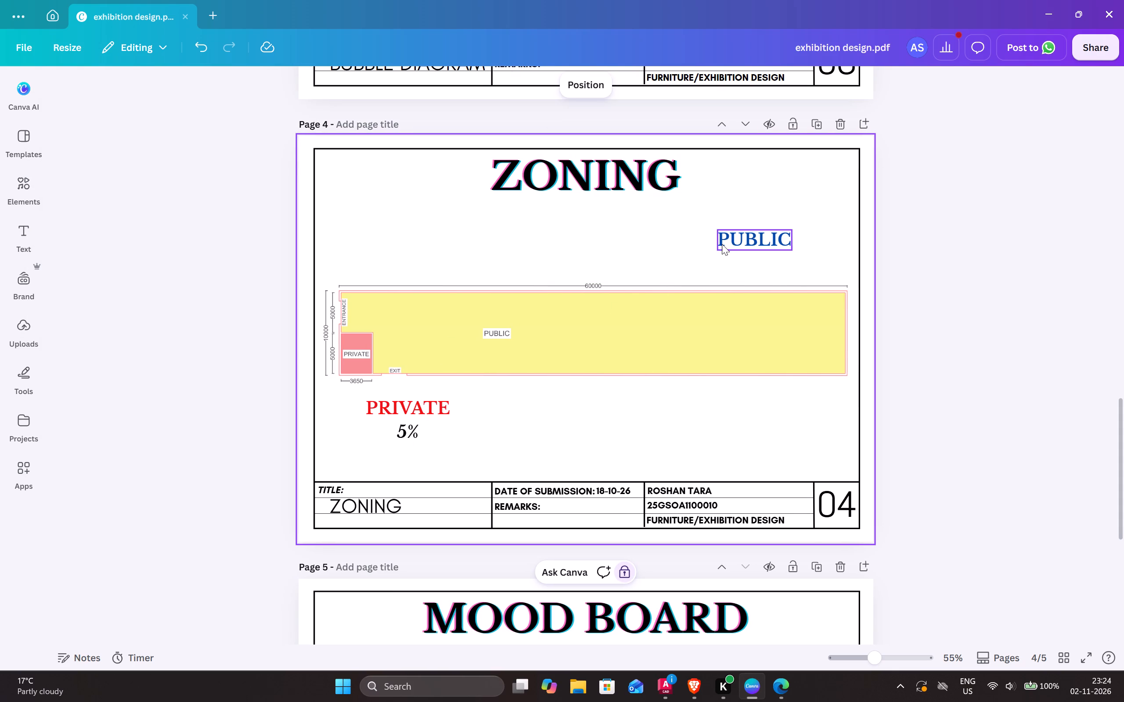
Increase the PUBLIC label's font size to 37.
click(762, 236)
click(786, 235)
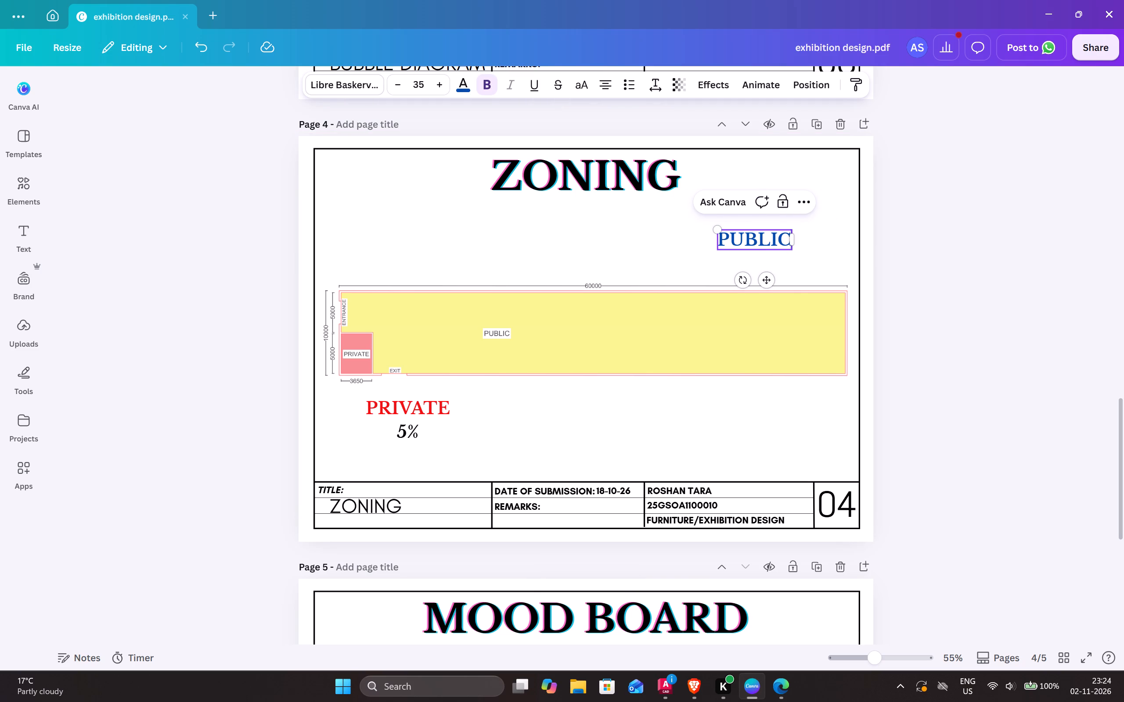
drag(790, 237, 713, 243)
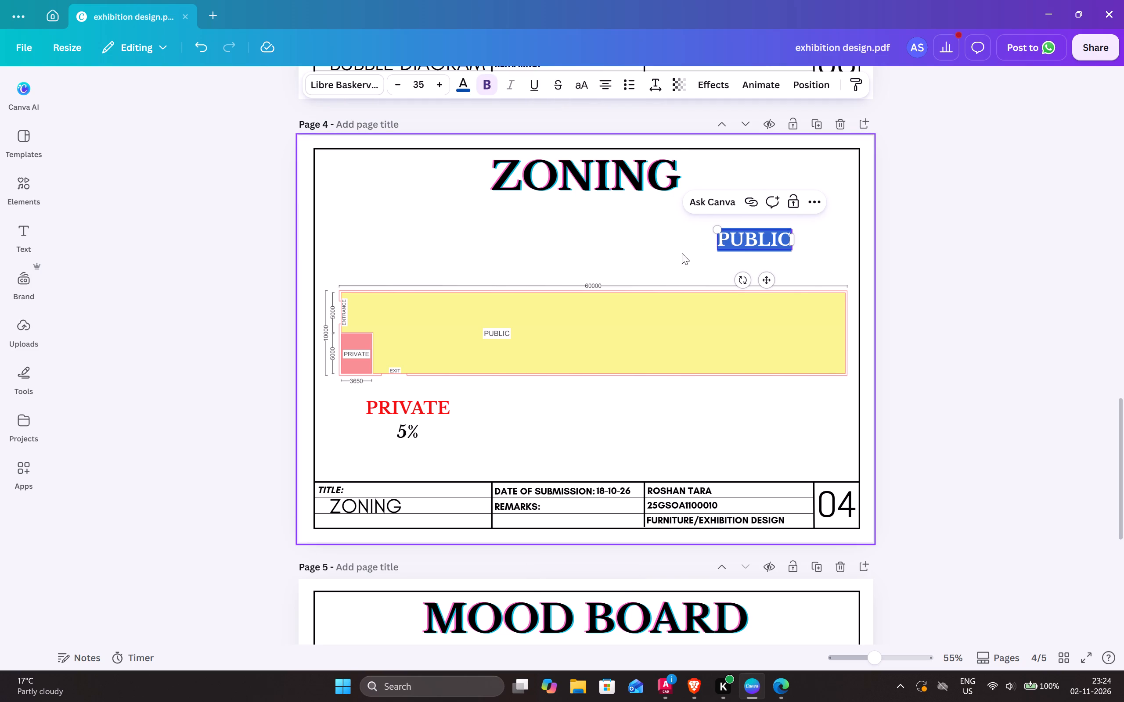
click(430, 85)
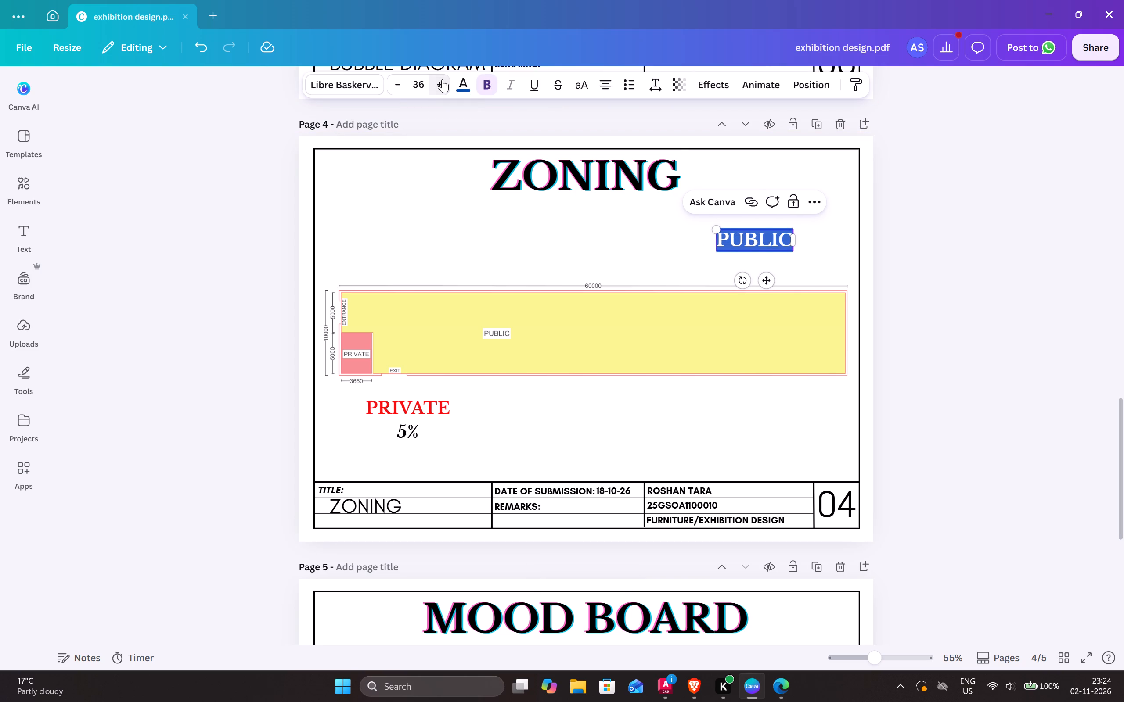
click(443, 79)
click(570, 238)
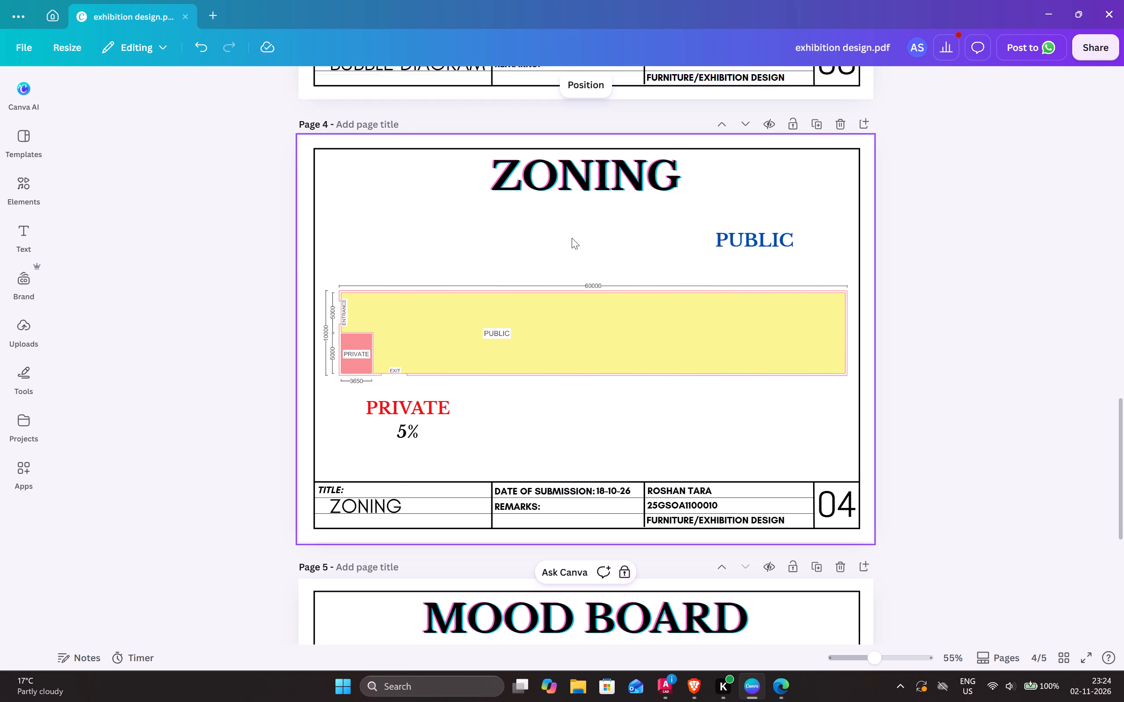
Add a second line reading 95% beneath the word PUBLIC in its label.
click(748, 234)
click(785, 236)
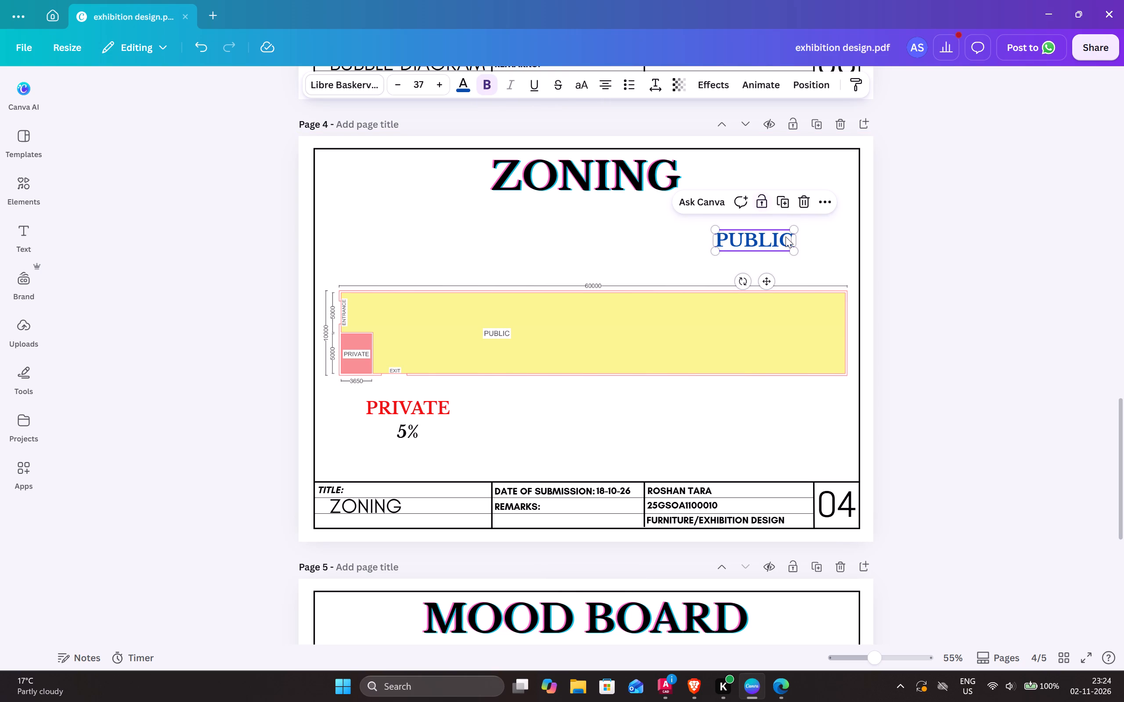
key(Return)
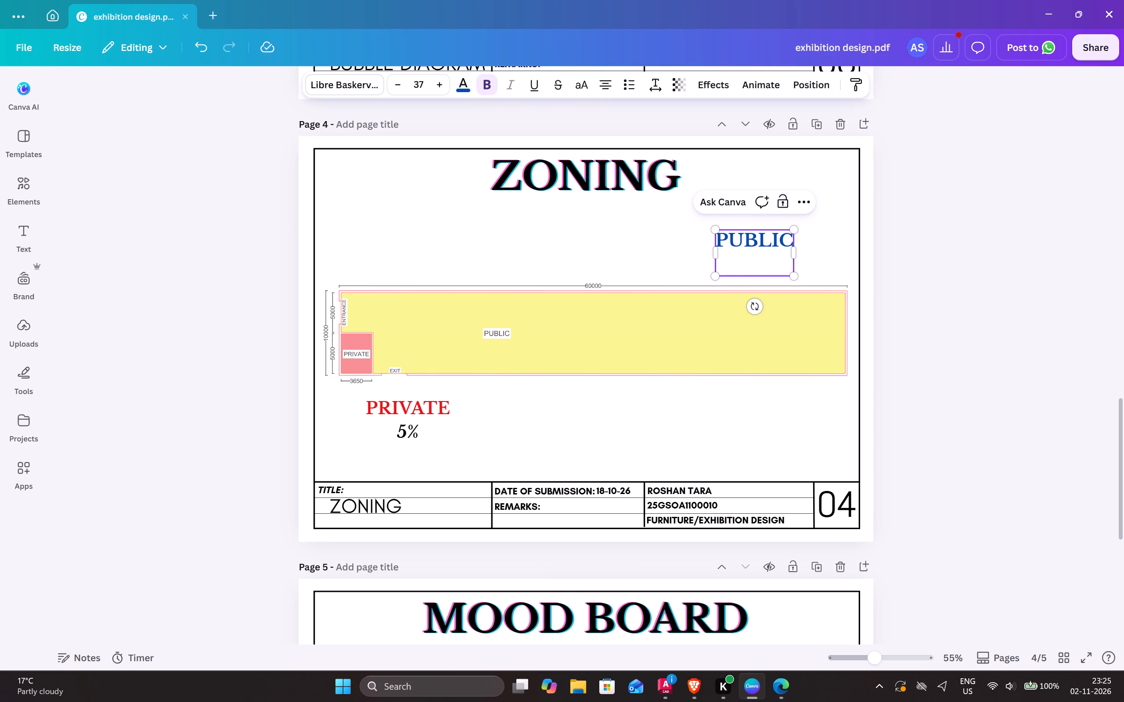
text(95)
key(shift+percent)
Colour the 95% text under PUBLIC black.
drag(780, 270, 731, 265)
click(461, 84)
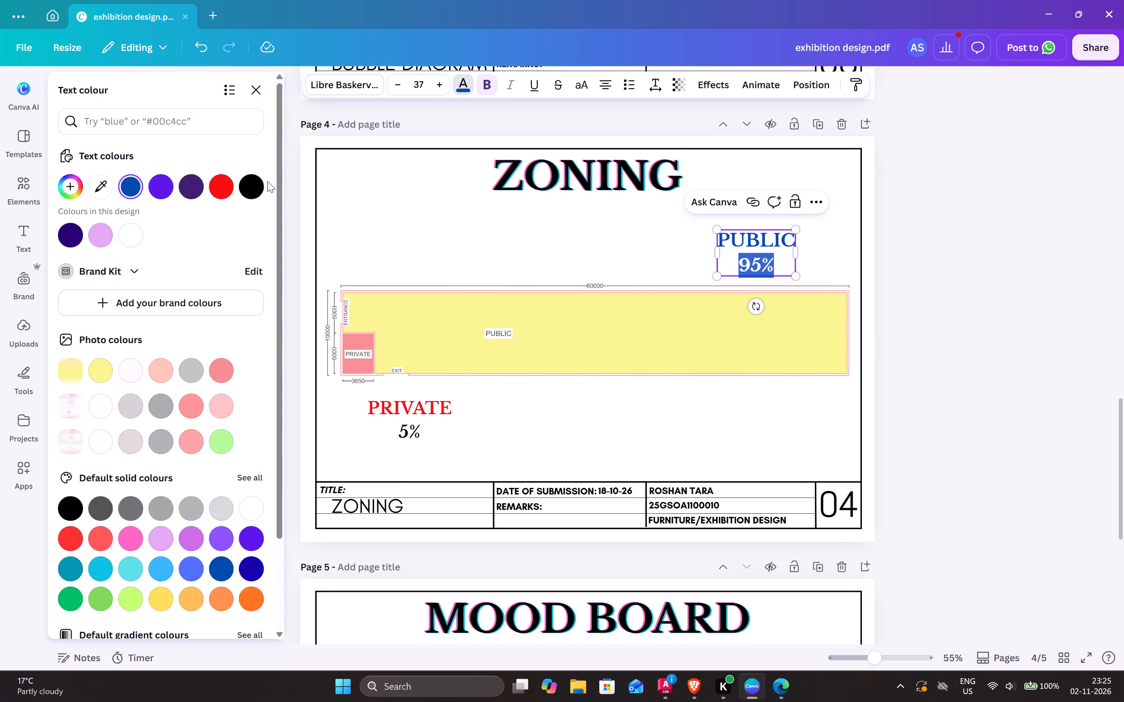
click(257, 184)
click(609, 447)
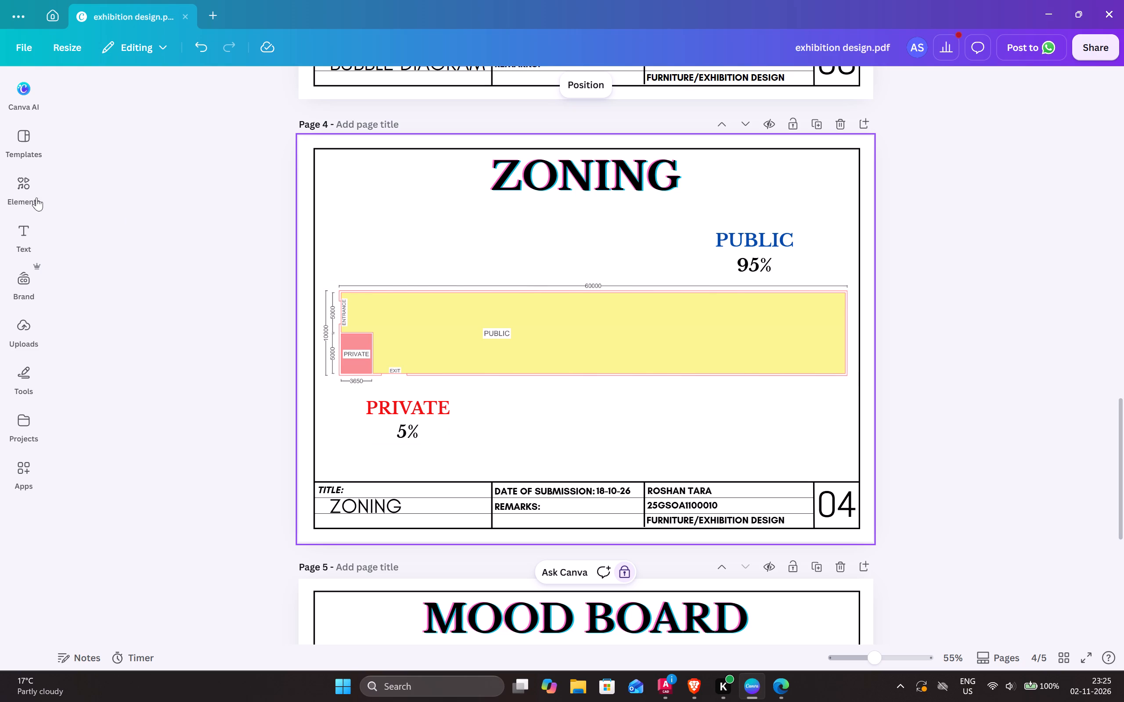
Search the graphics library for ARROW.
click(30, 181)
click(117, 101)
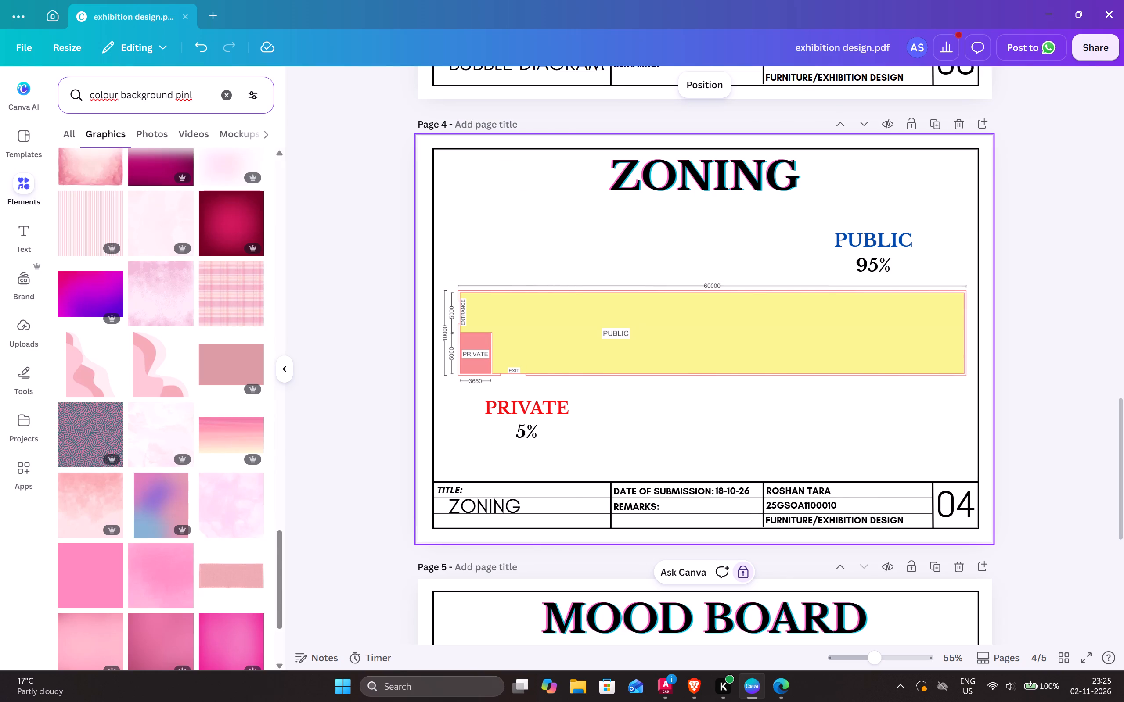
drag(187, 94, 99, 101)
key(BackSpace)
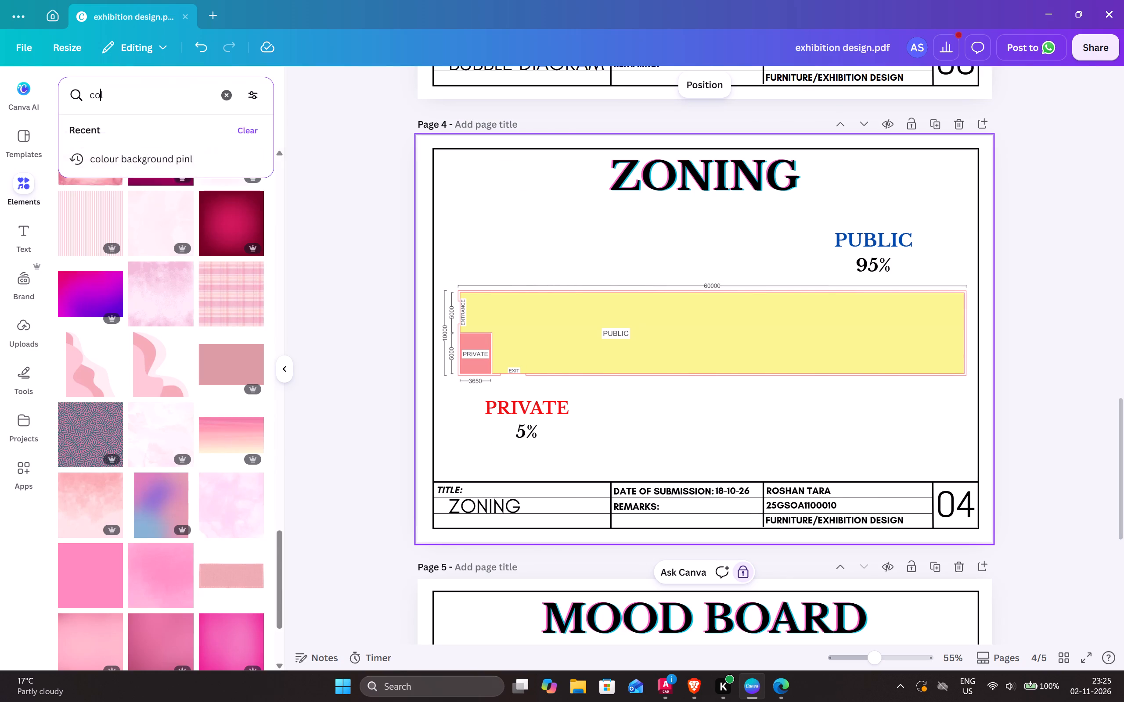
key(BackSpace)
key(BackSpace)
click(124, 90)
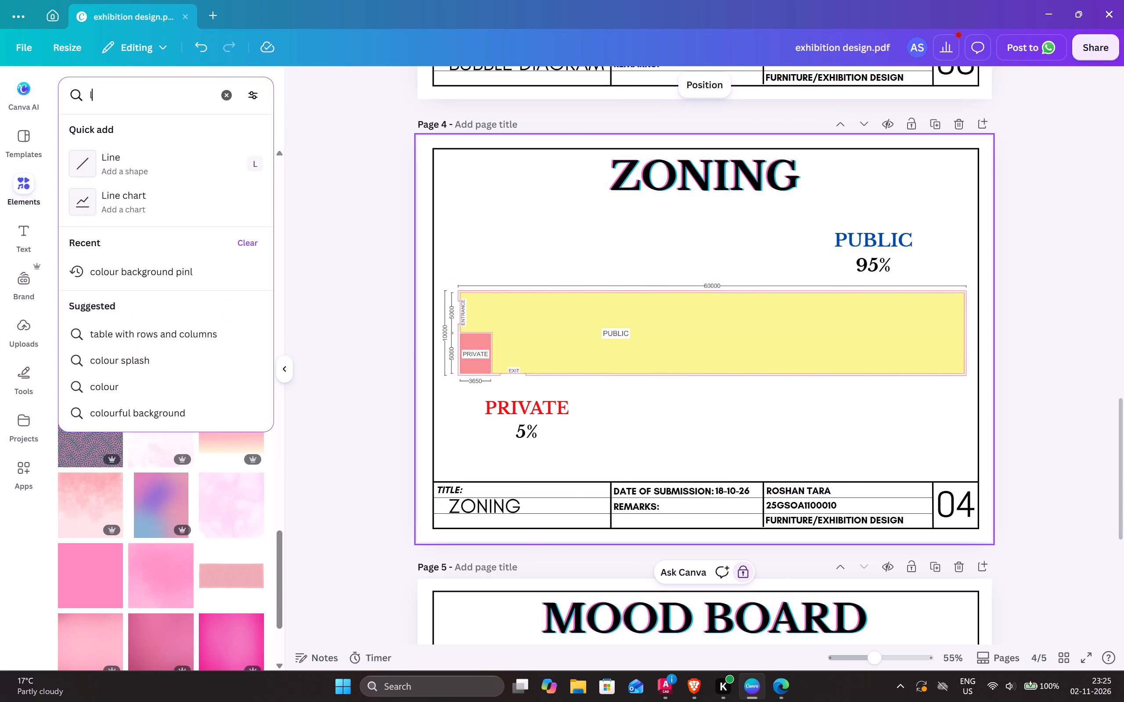
key(BackSpace)
text(ARROW)
key(Return)
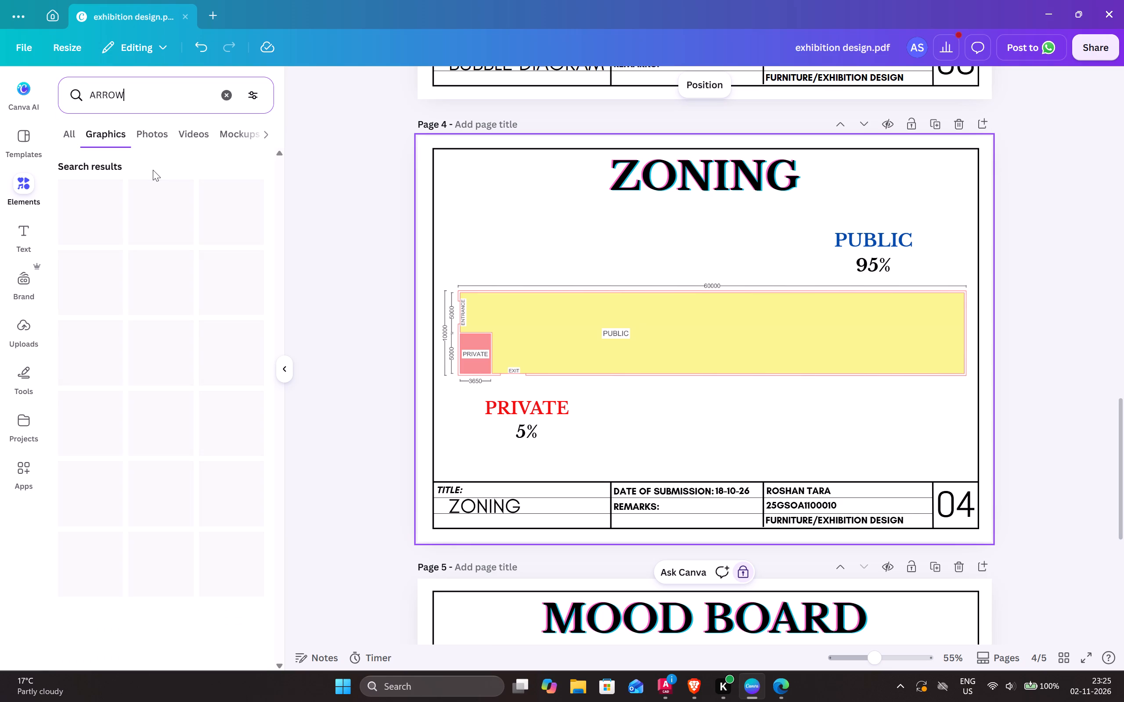
Shrink the PRIVATE 5% label to a font size of about 32.
click(502, 406)
drag(481, 397, 486, 404)
Shrink the PUBLIC 95% label and set its font size to 32.
click(867, 250)
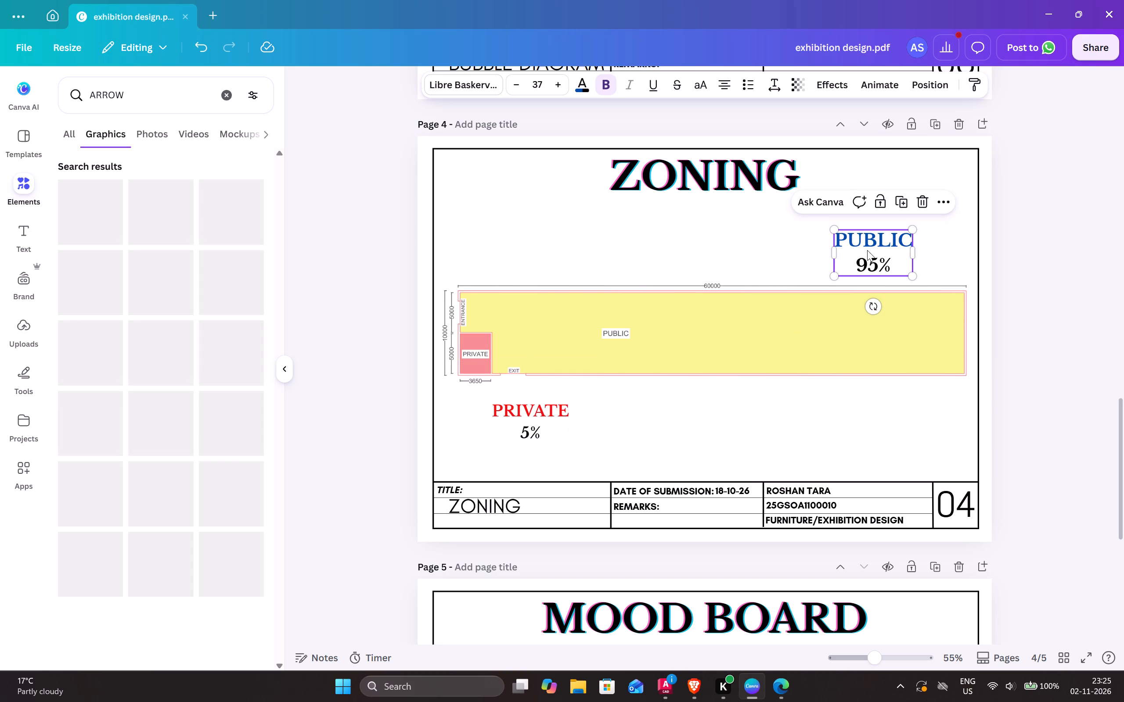
drag(835, 230, 837, 233)
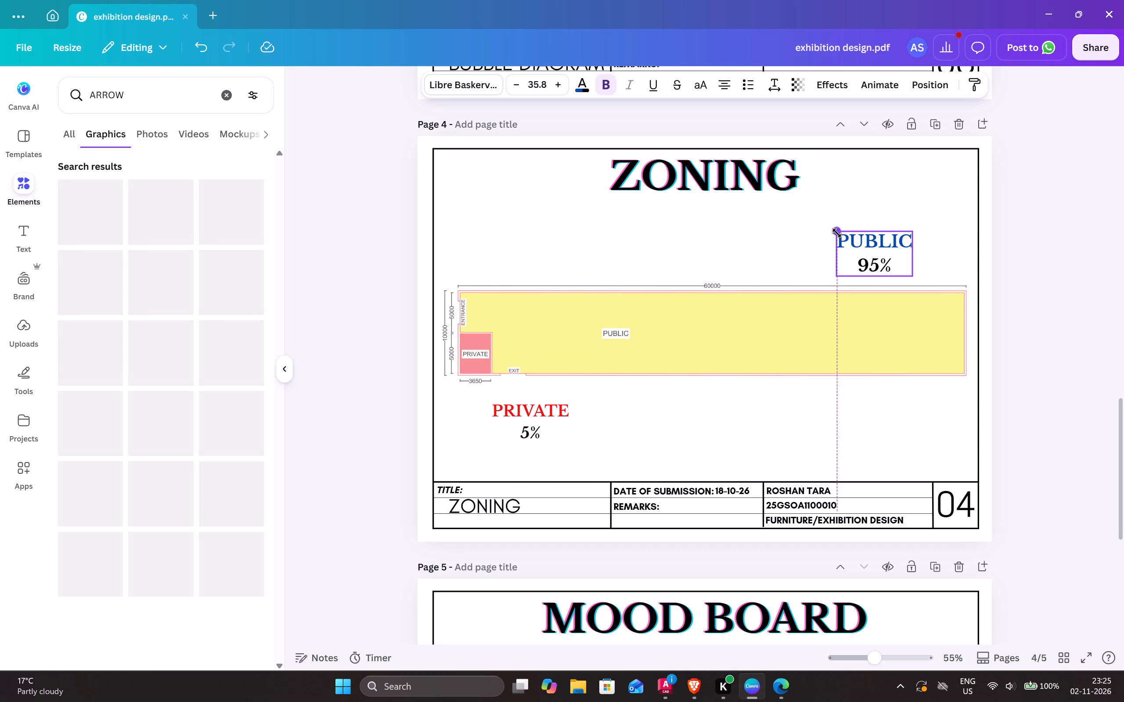
drag(837, 233, 844, 240)
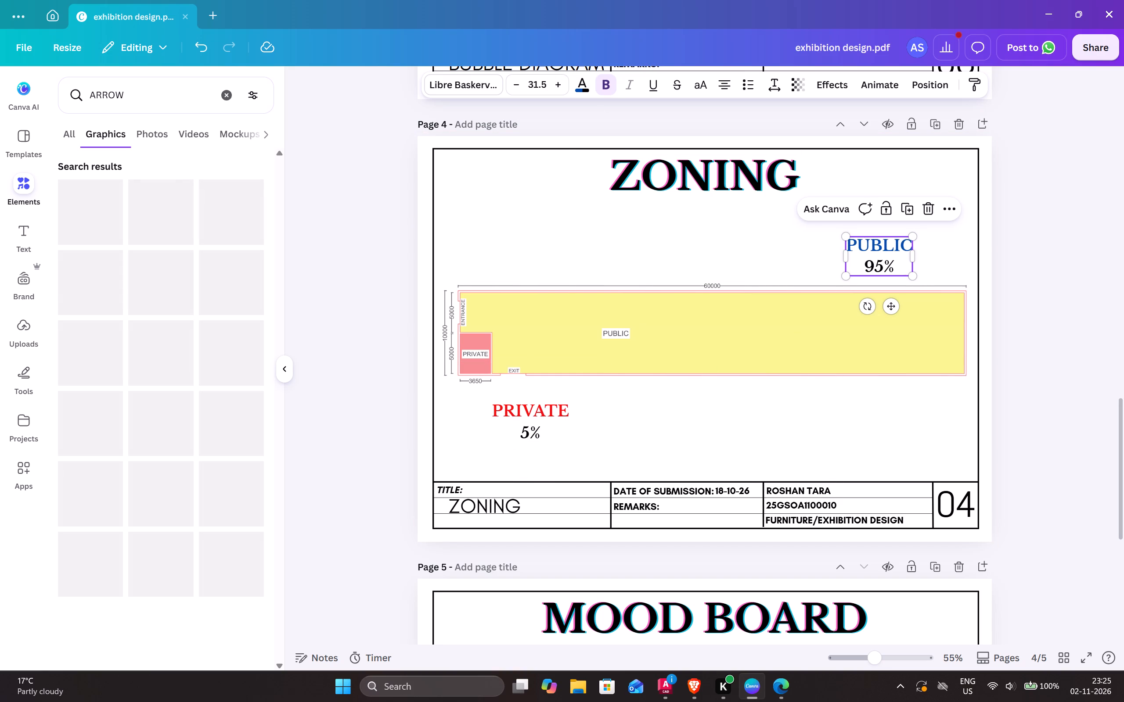
click(544, 84)
text(32)
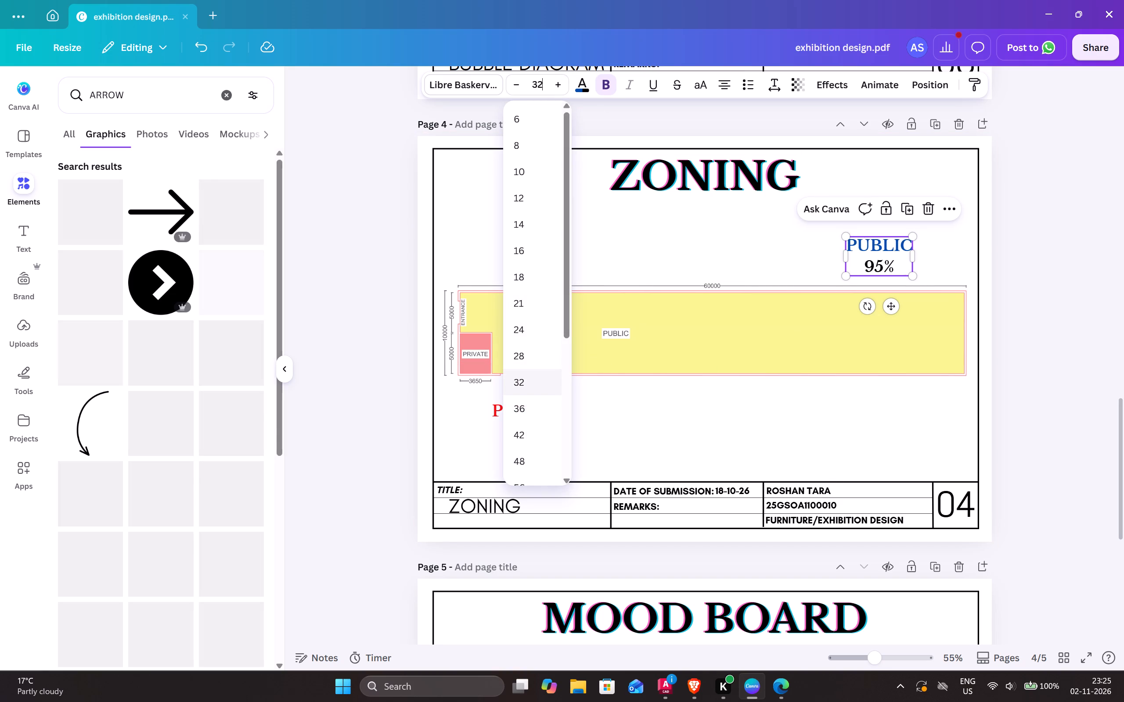
key(Return)
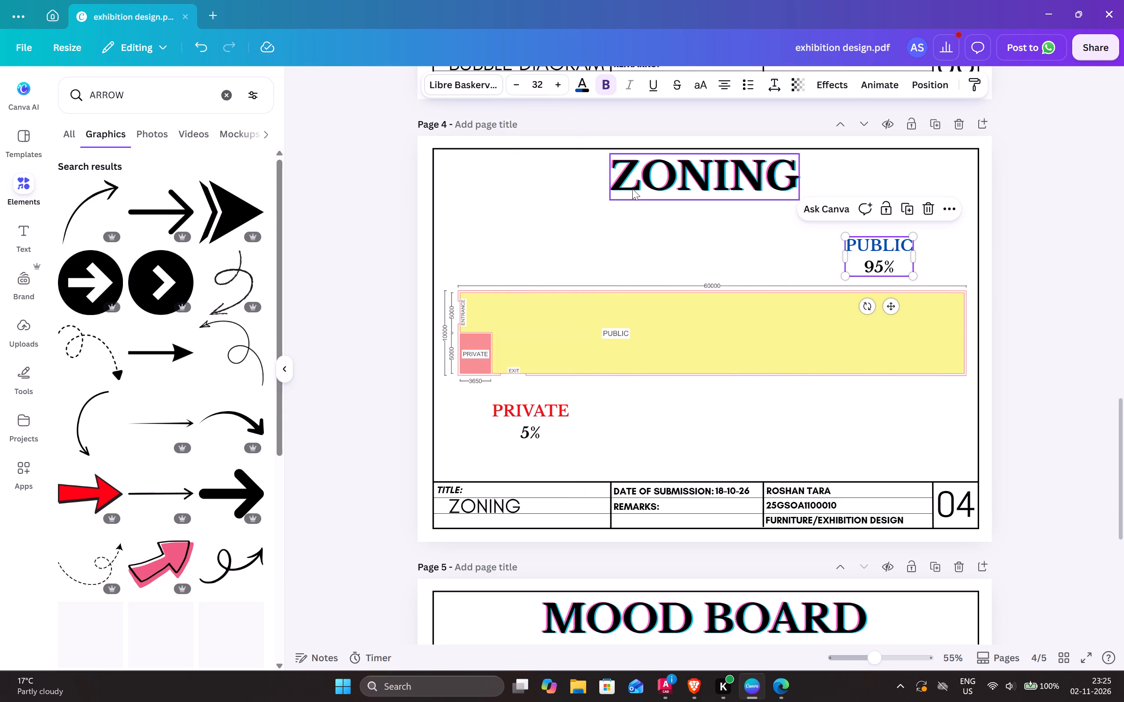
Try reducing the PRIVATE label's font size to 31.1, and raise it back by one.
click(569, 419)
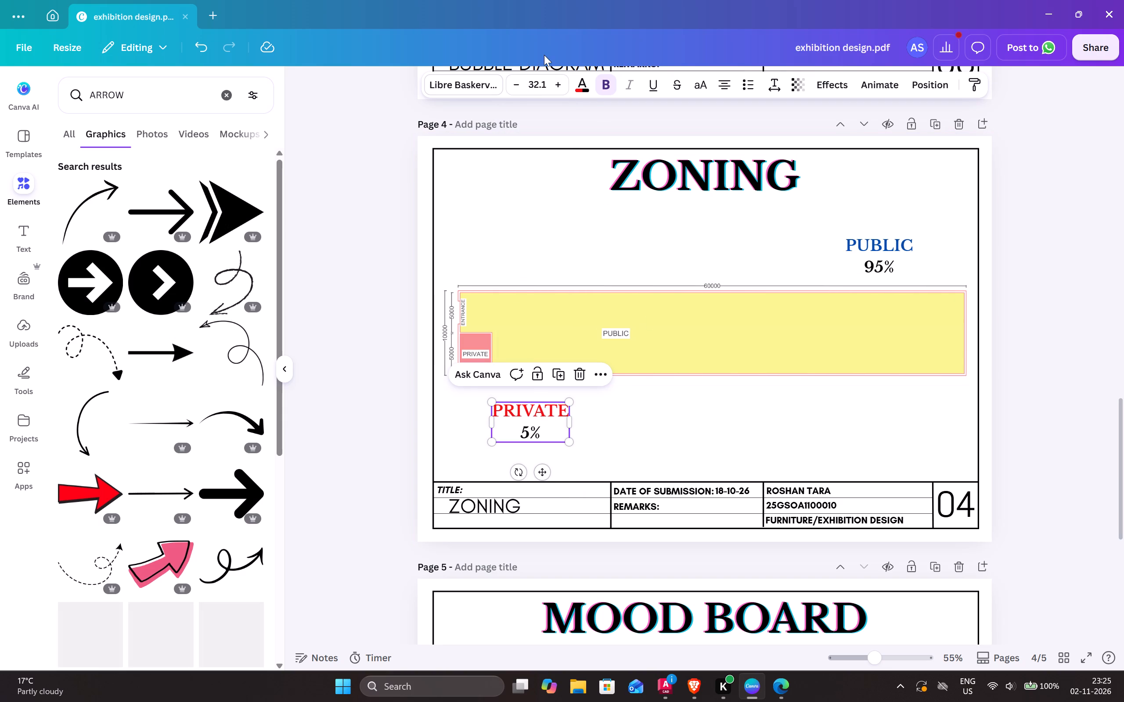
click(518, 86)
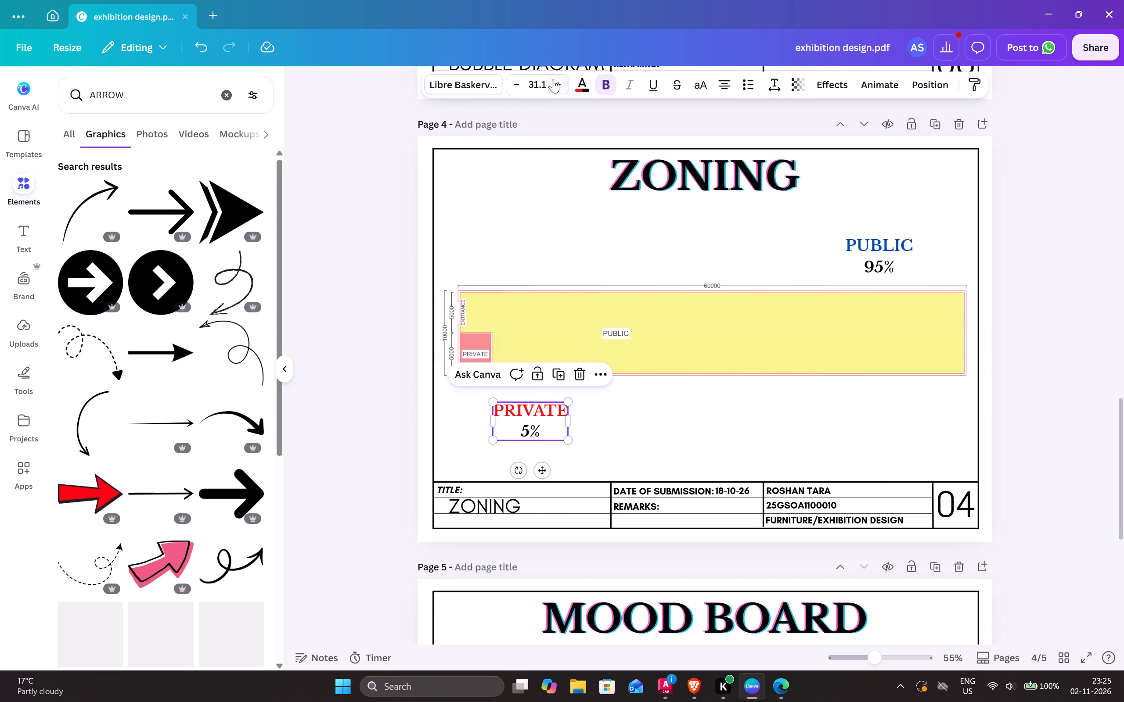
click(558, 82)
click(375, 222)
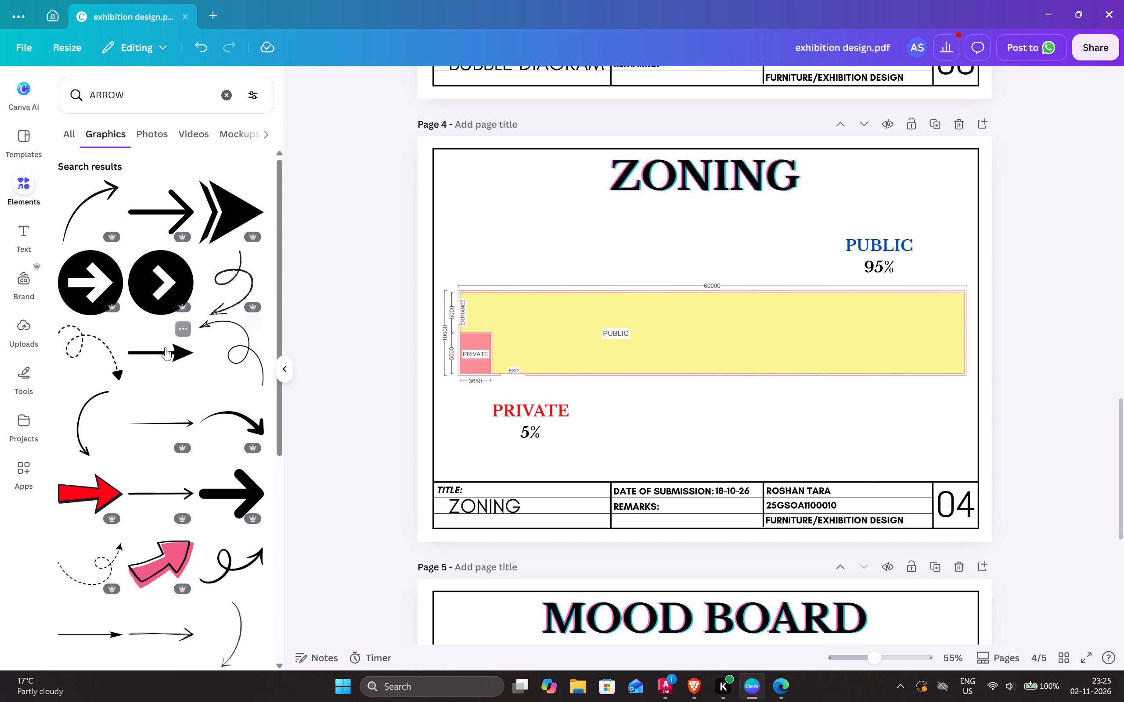
Add the looping dashed arrow graphic, shrink it to about half size and move it between the pink zone and the PRIVATE label.
click(101, 349)
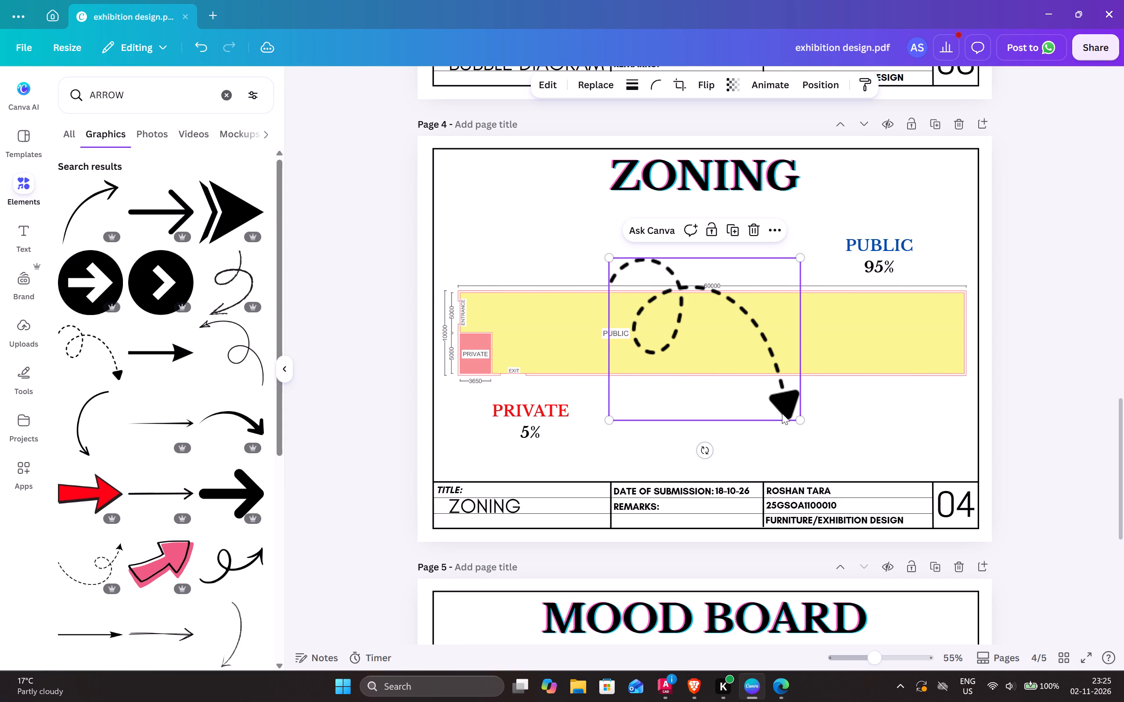
drag(800, 418, 707, 328)
drag(640, 292, 638, 295)
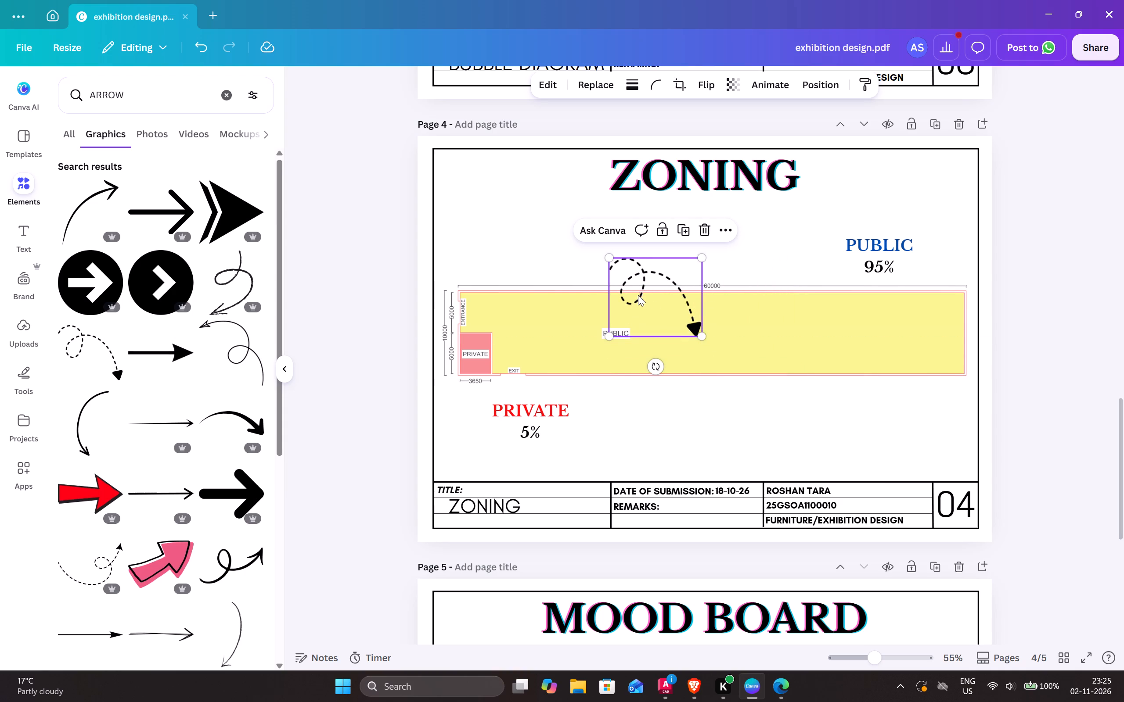
drag(638, 295, 503, 383)
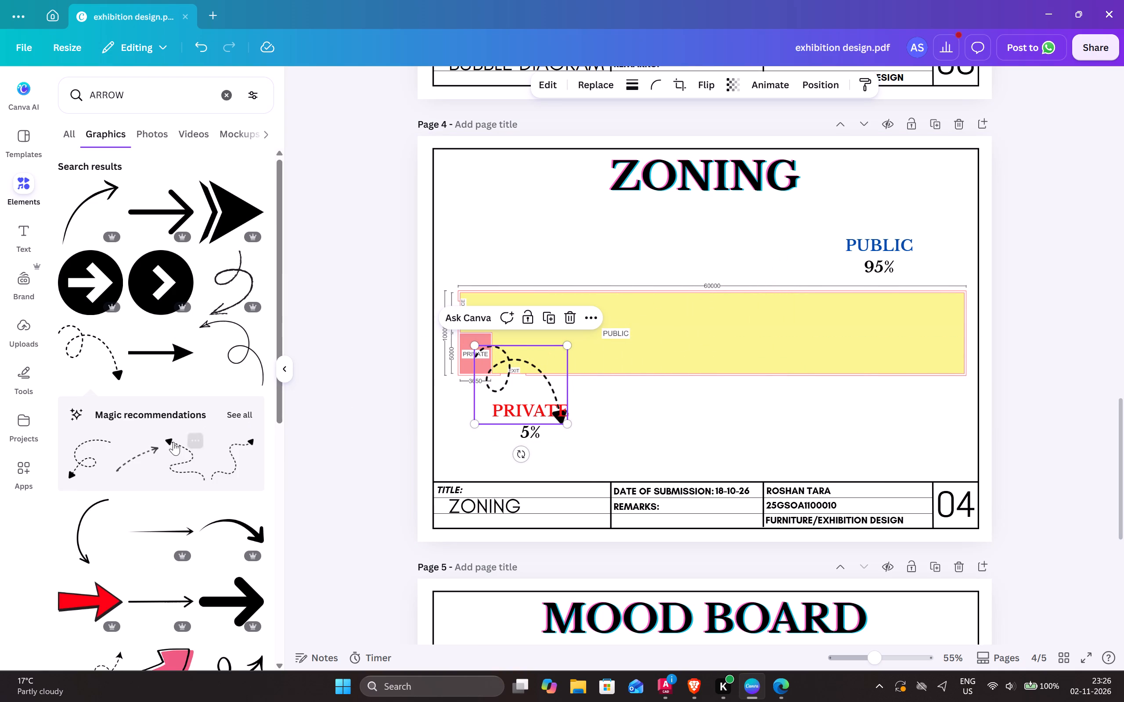
Add the recommended gently curved dashed arrow, shrink it and place it rising from the yellow zone's upper edge towards the PUBLIC label.
click(132, 460)
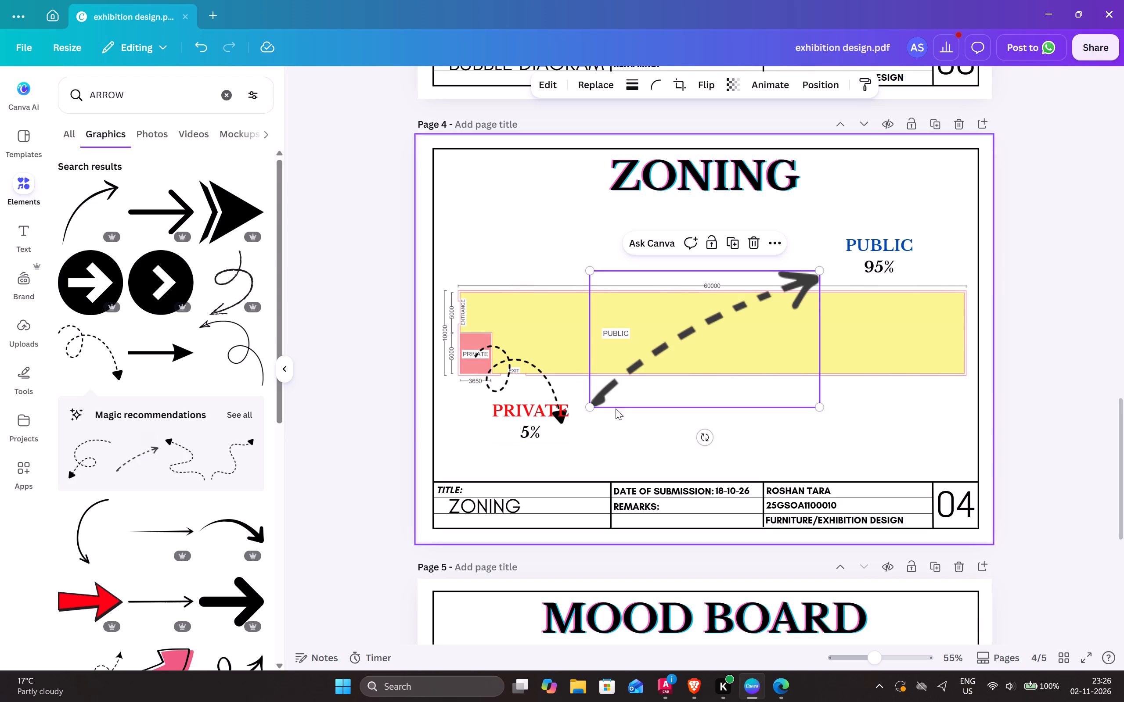
drag(753, 358, 782, 322)
drag(847, 374, 772, 310)
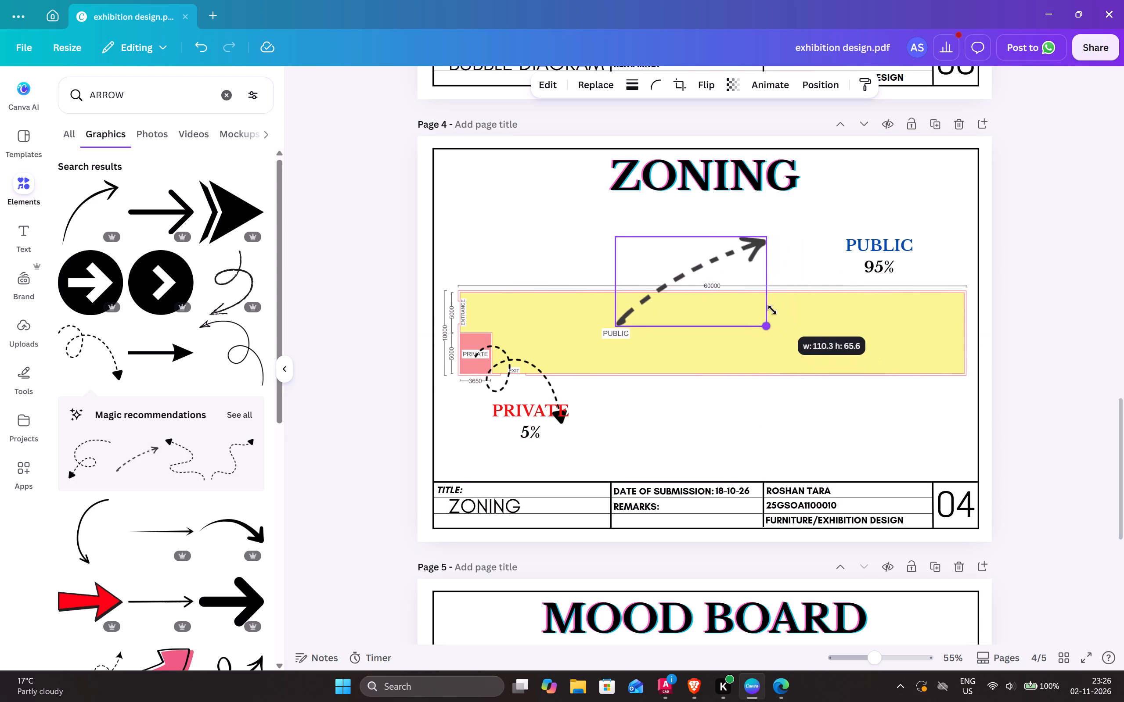
drag(772, 310, 765, 303)
drag(712, 289, 801, 297)
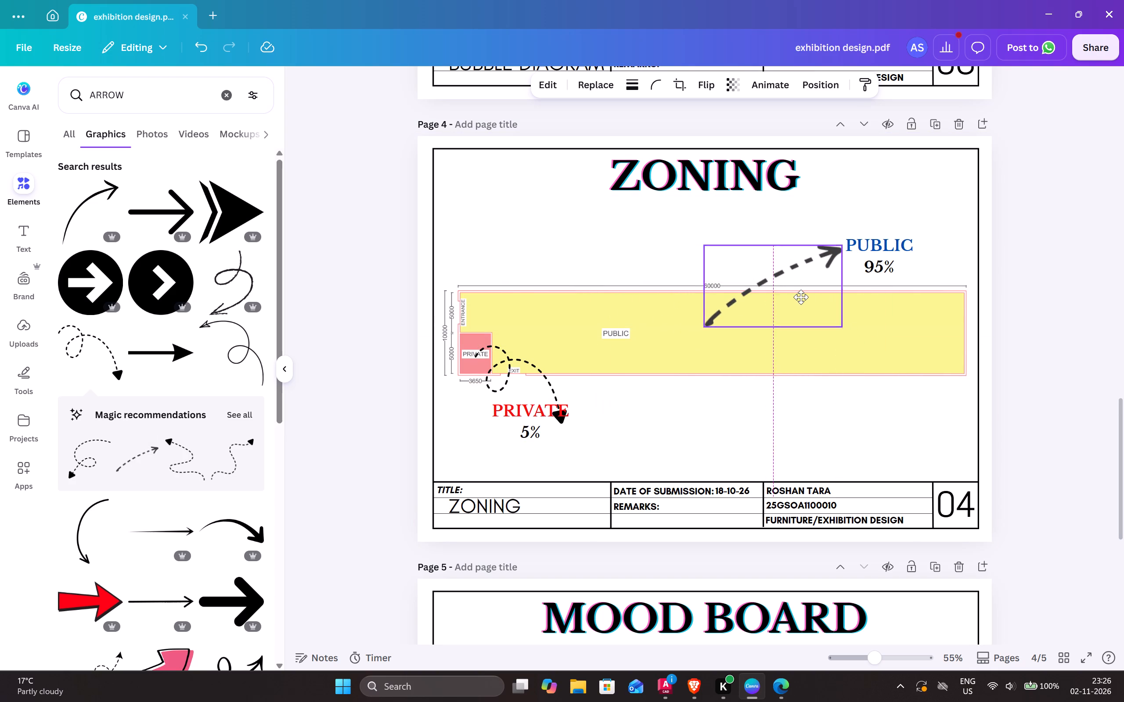
drag(801, 297, 803, 297)
drag(842, 328, 790, 277)
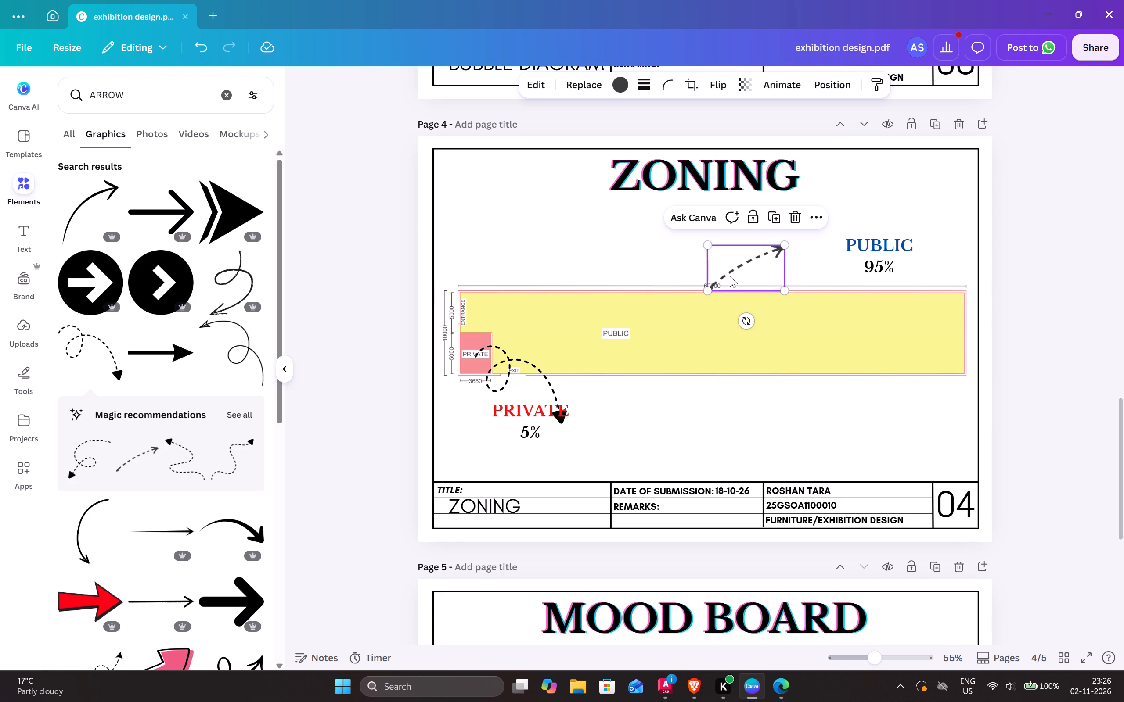
drag(732, 272, 728, 291)
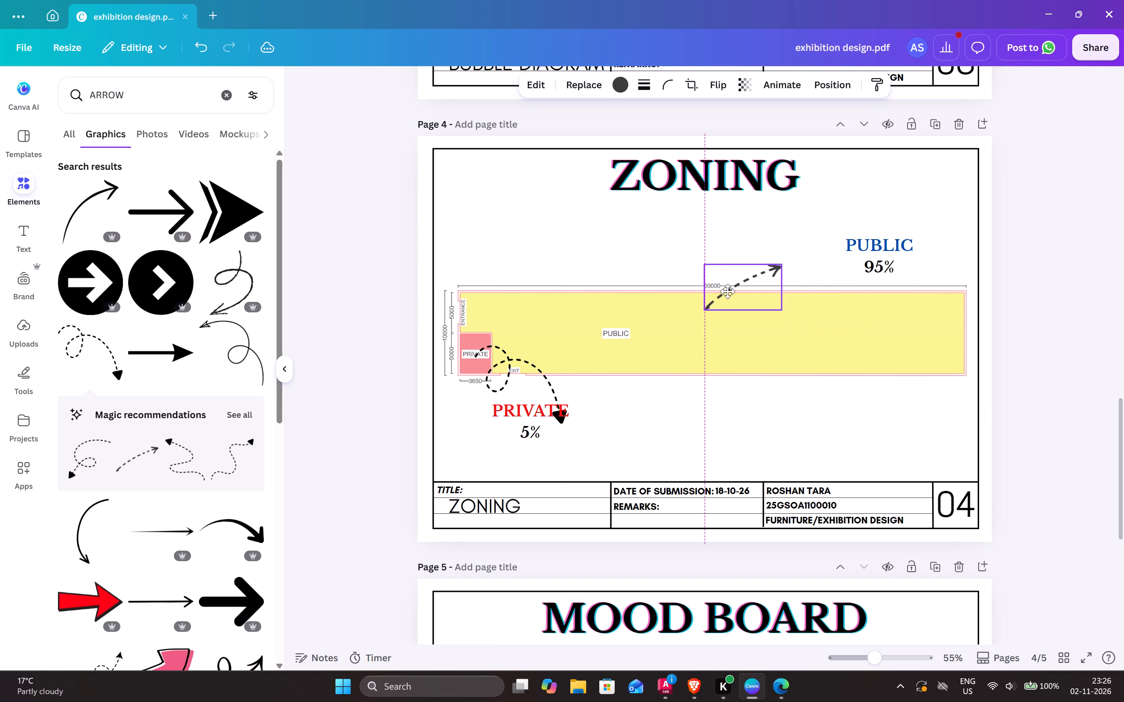
drag(728, 291, 727, 291)
Move the PUBLIC 95% label beside the head of the curved dashed arrow.
drag(873, 253, 823, 259)
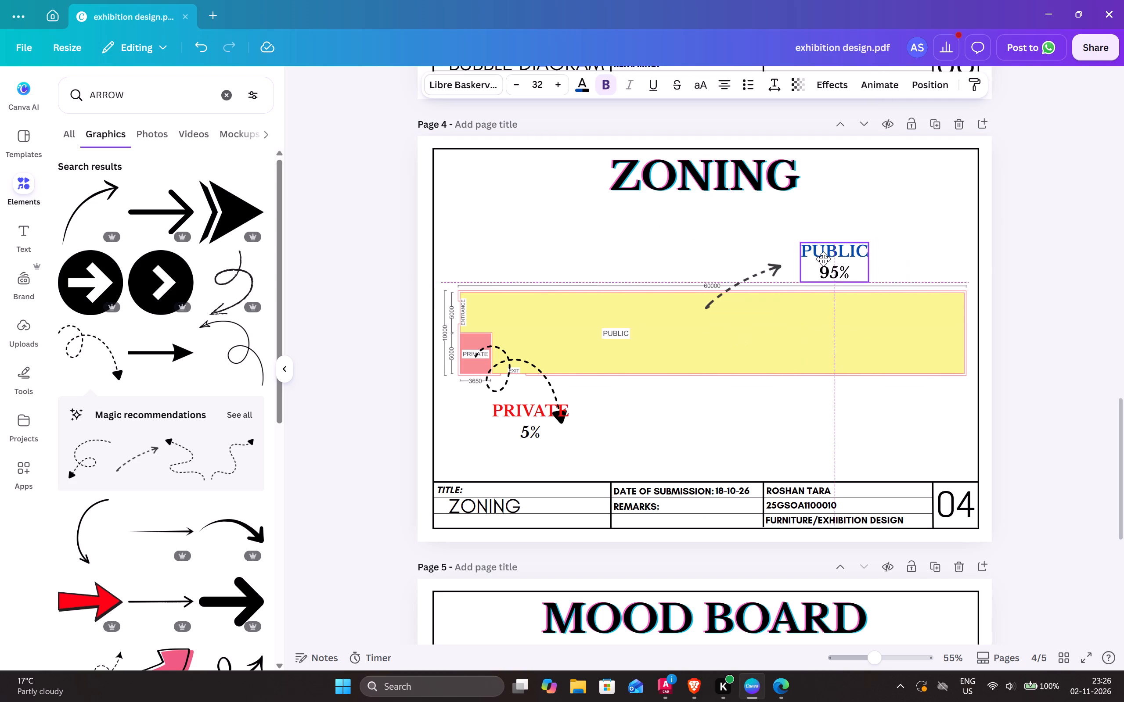
drag(823, 259, 818, 259)
click(908, 233)
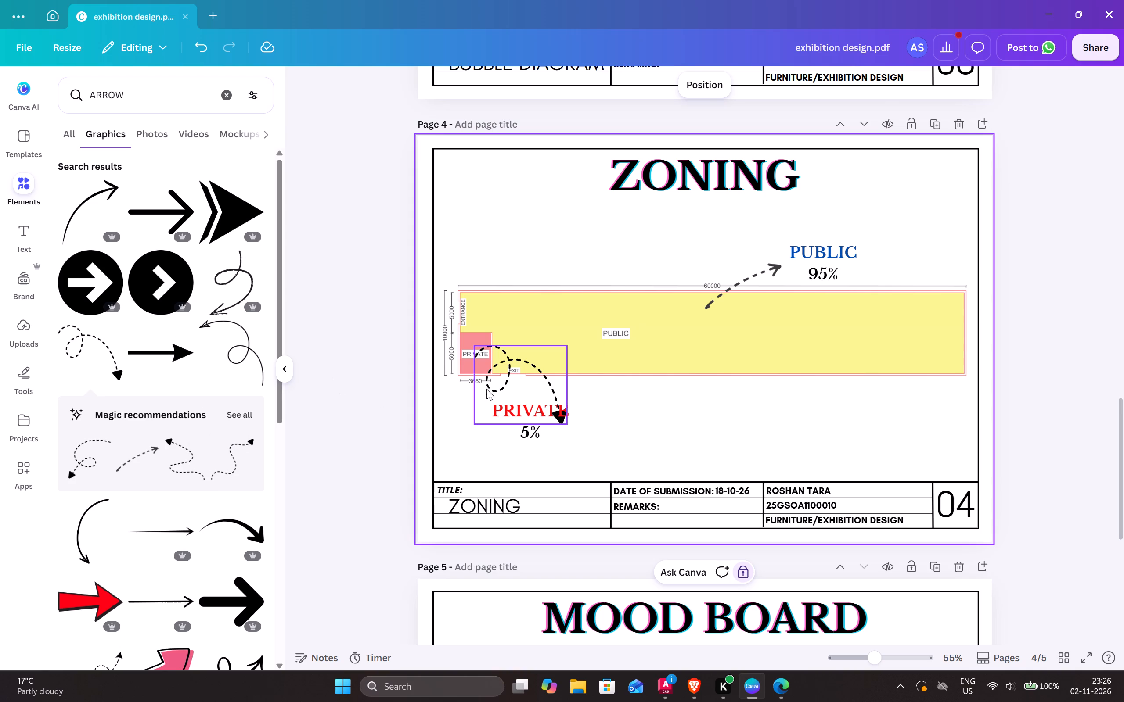
Shrink the looping dashed arrow further and place it leading from the pink zone down to the PRIVATE label.
click(535, 380)
drag(566, 424, 509, 386)
drag(495, 357, 497, 369)
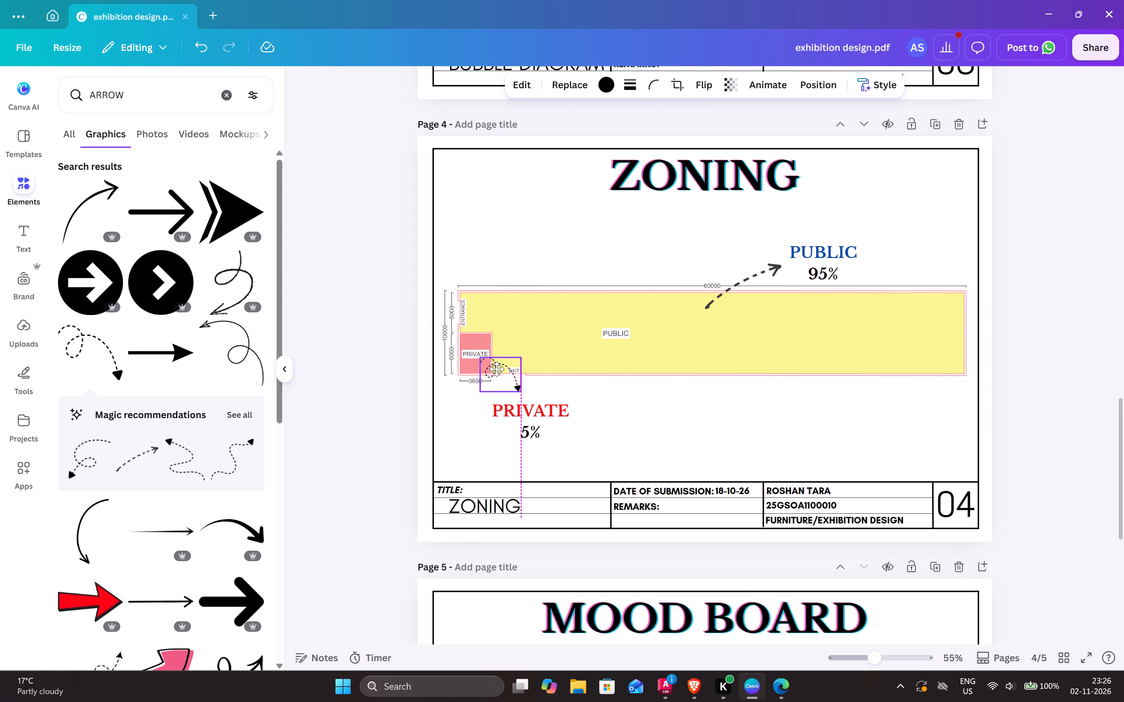
drag(497, 369, 488, 373)
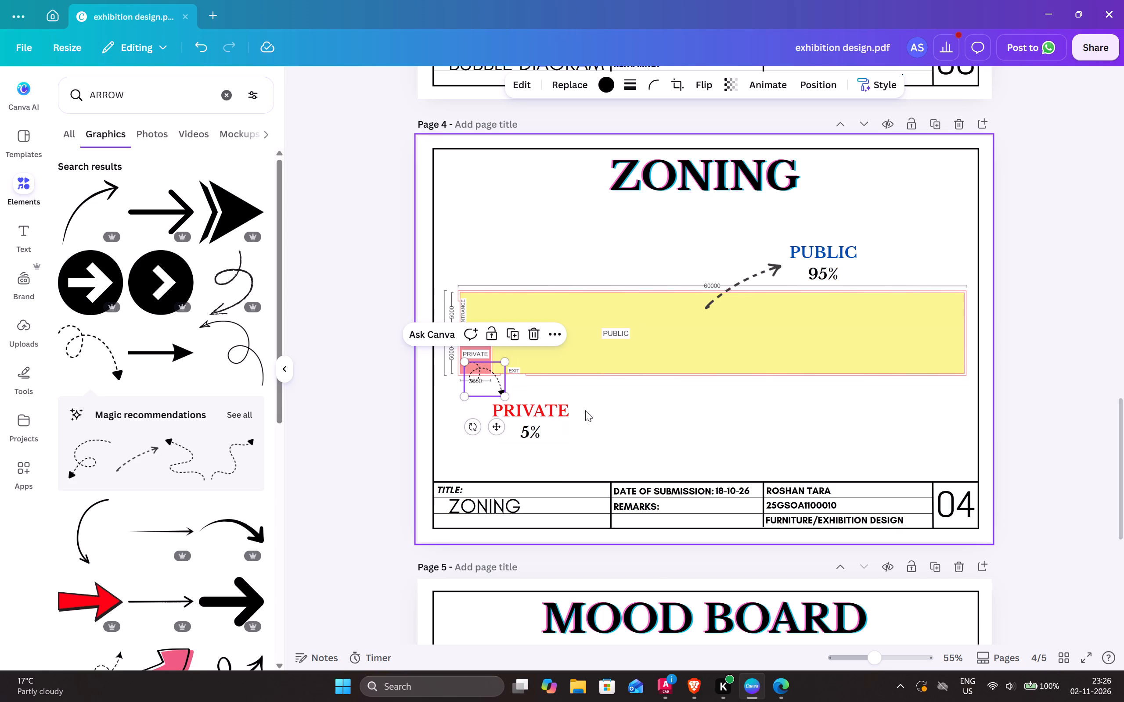
click(598, 414)
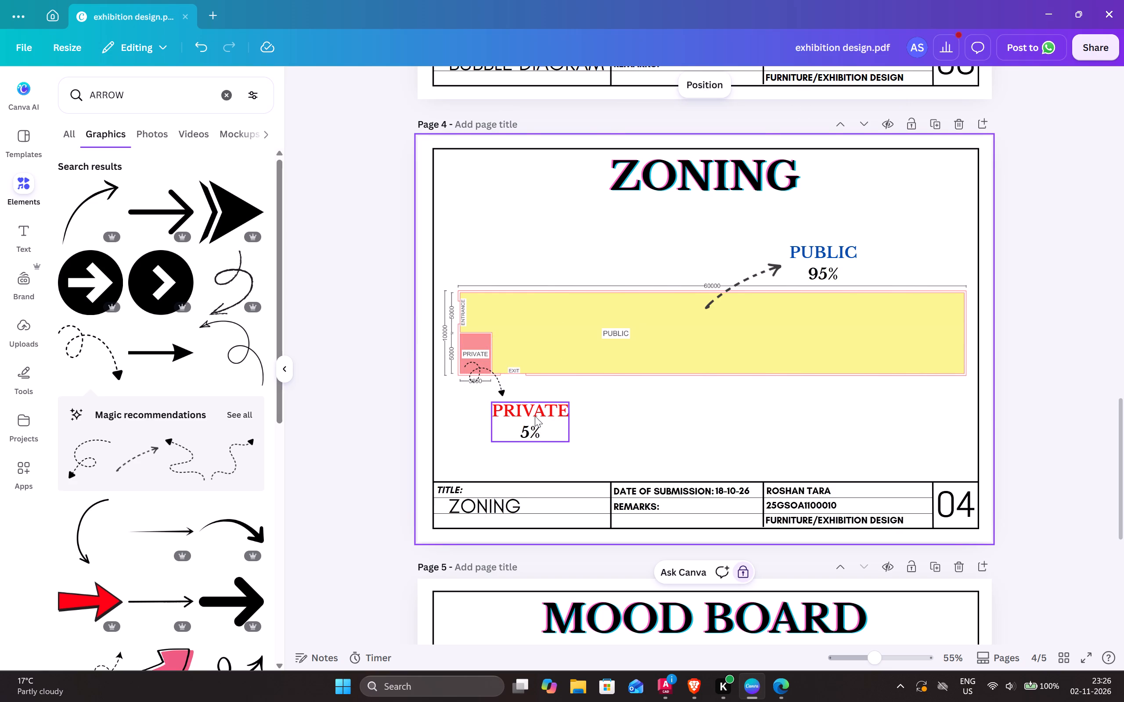
Examine the zone arrows up close and browse the arrow search results and the full set of recommended alternatives to the looping arrow.
scroll(534, 413, up, 1)
scroll(548, 451, down, 2)
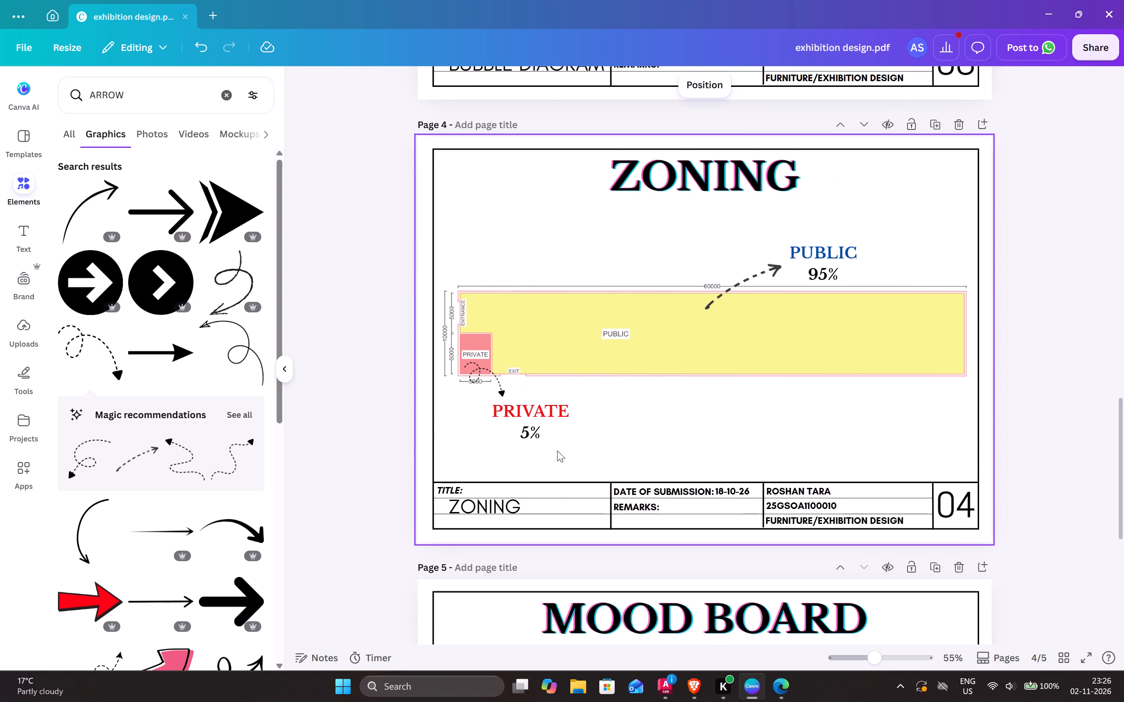
drag(878, 664, 896, 664)
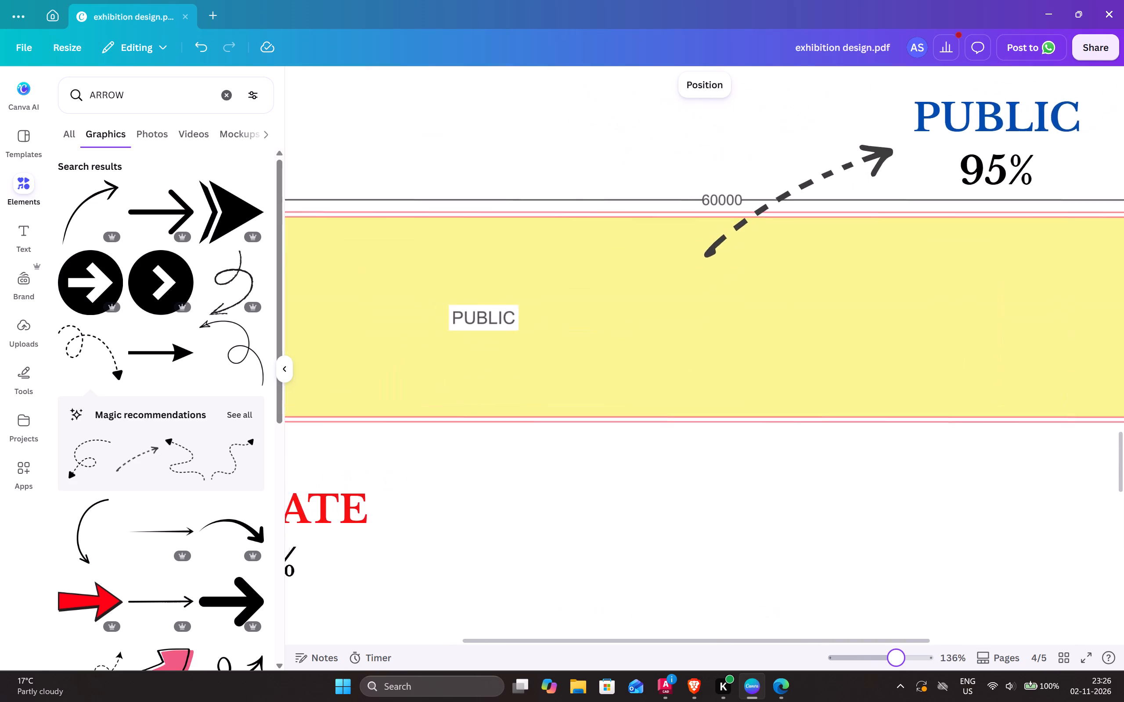
drag(896, 664, 887, 665)
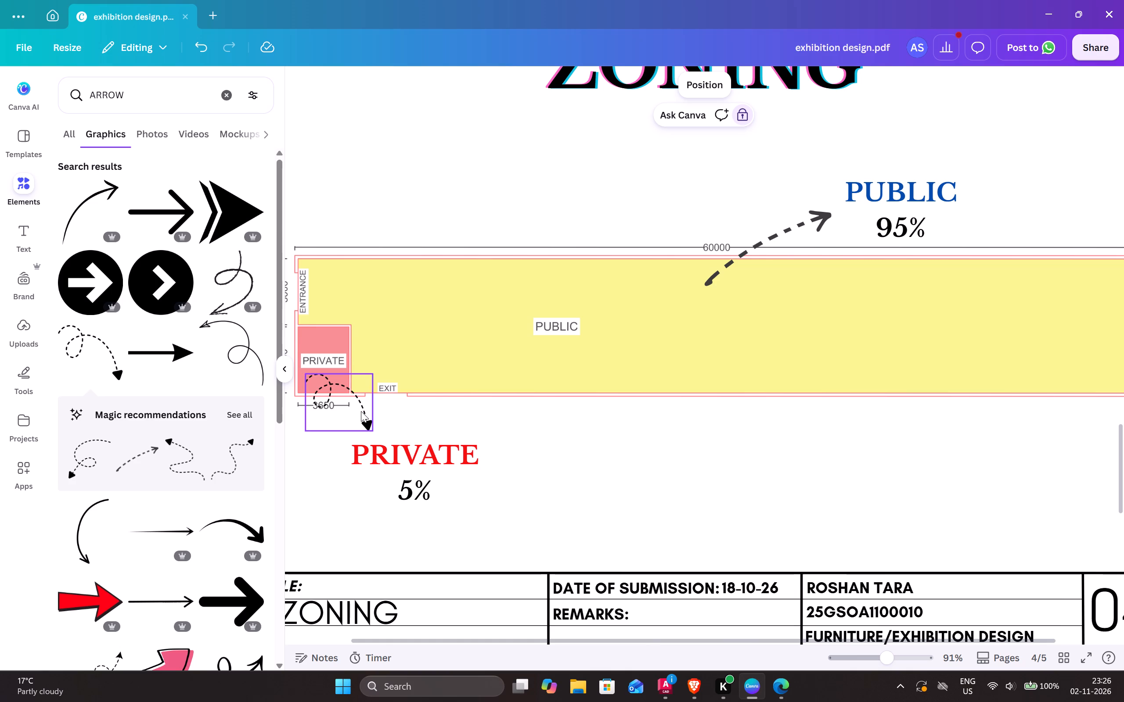
click(361, 411)
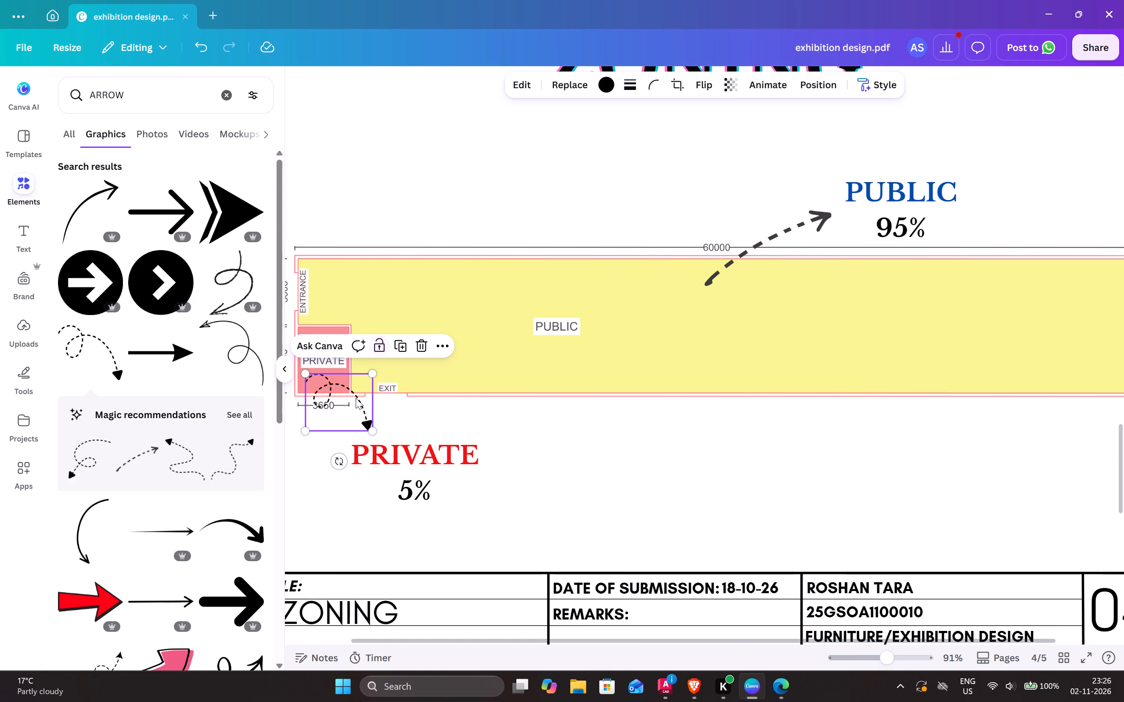
scroll(180, 540, down, 3)
scroll(205, 511, down, 2)
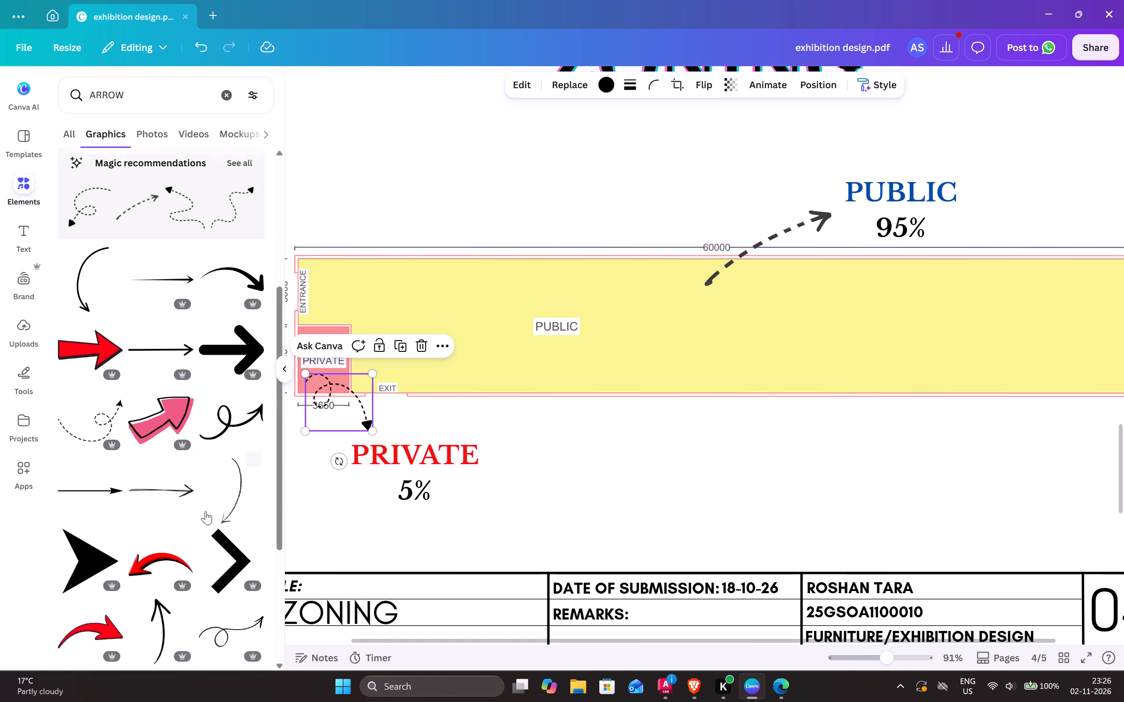
scroll(208, 509, down, 3)
scroll(214, 485, up, 3)
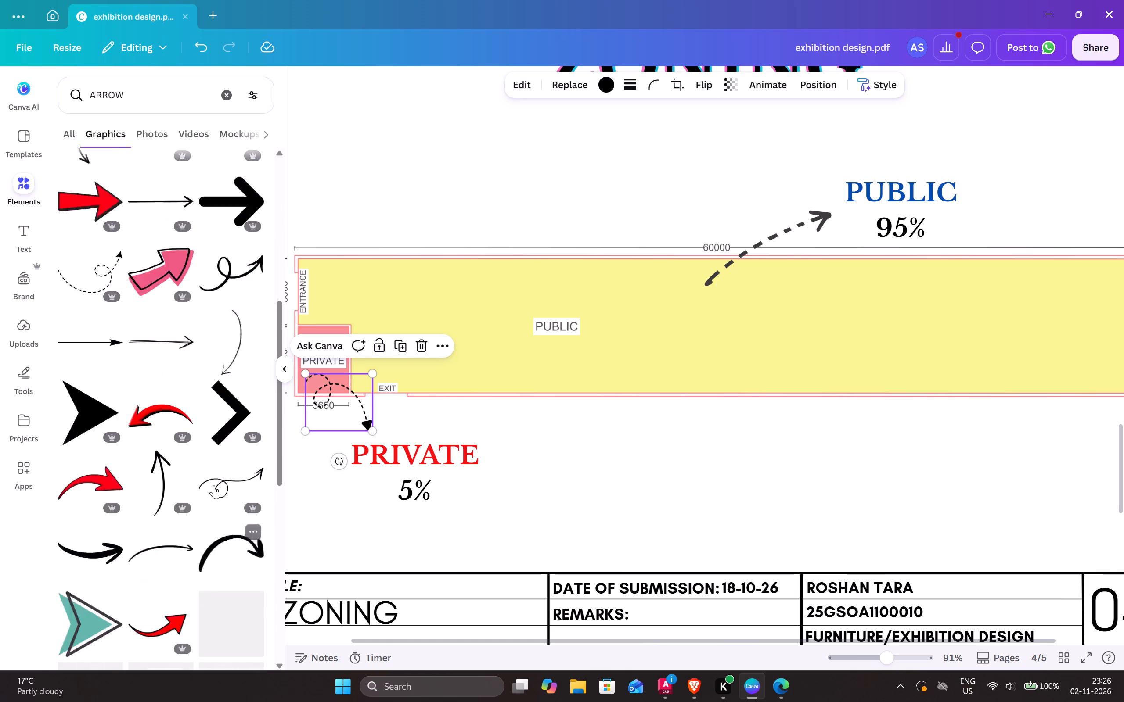
scroll(214, 485, up, 10)
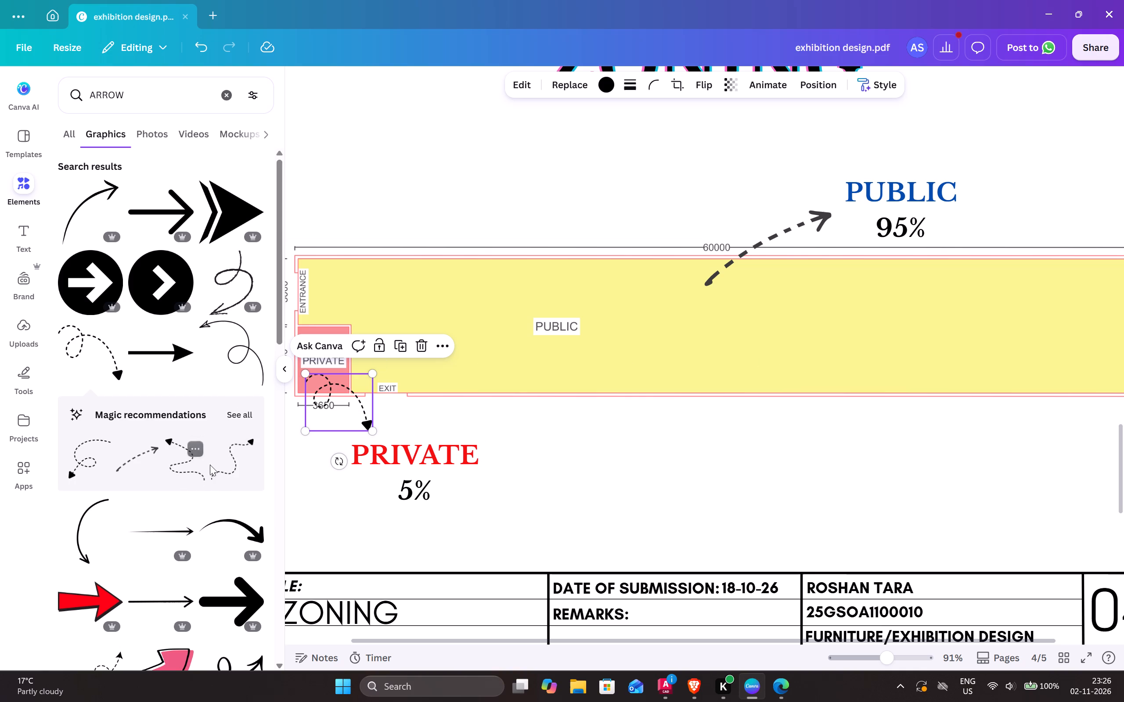
click(252, 418)
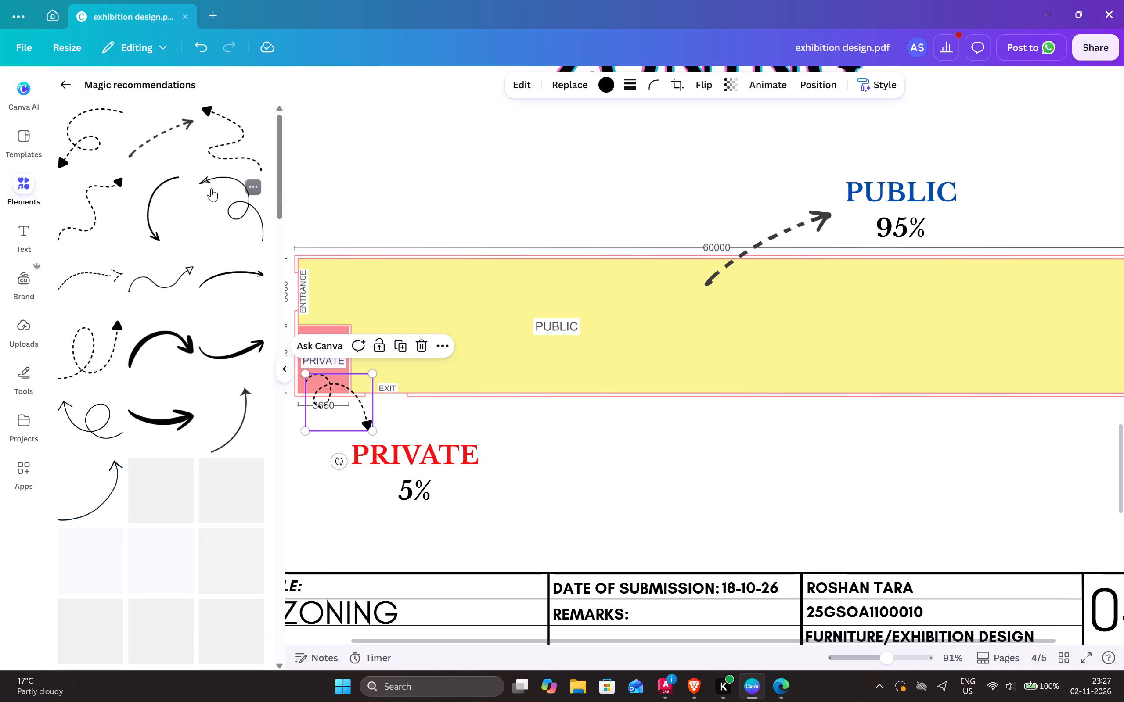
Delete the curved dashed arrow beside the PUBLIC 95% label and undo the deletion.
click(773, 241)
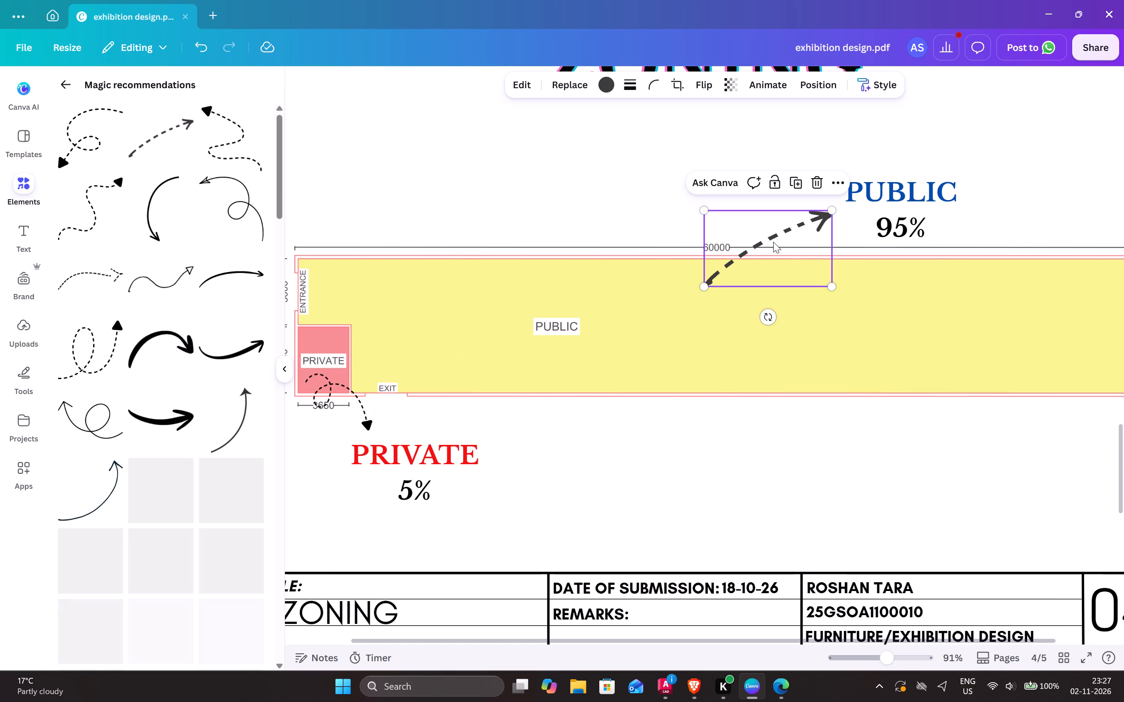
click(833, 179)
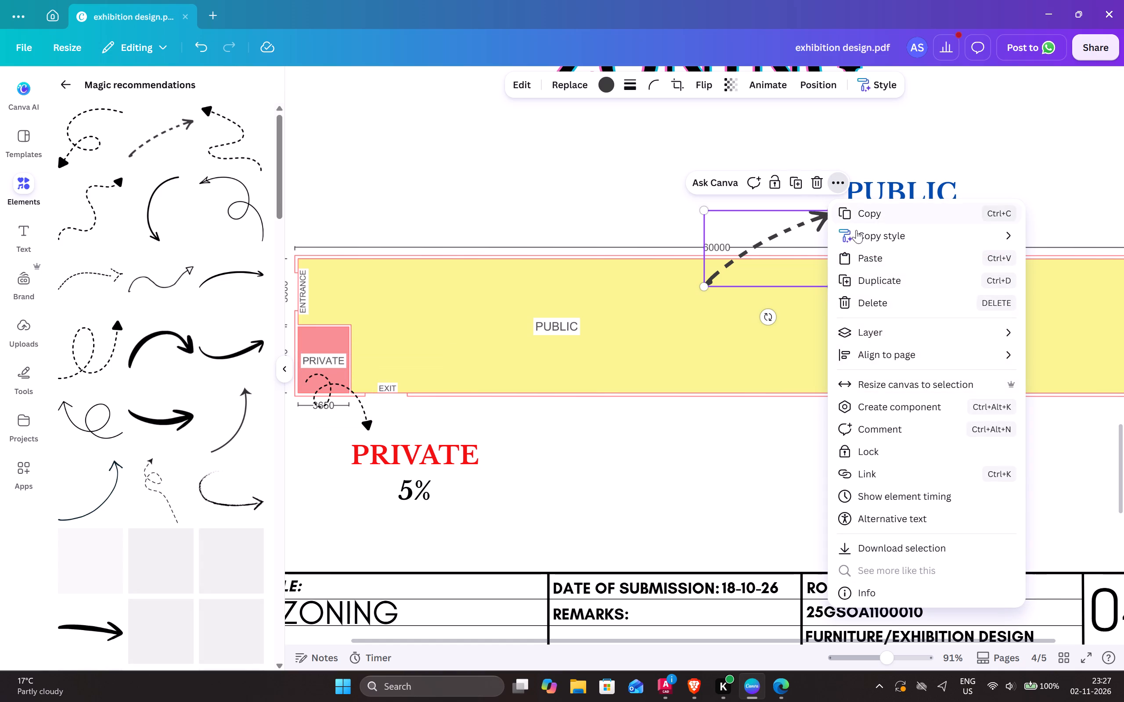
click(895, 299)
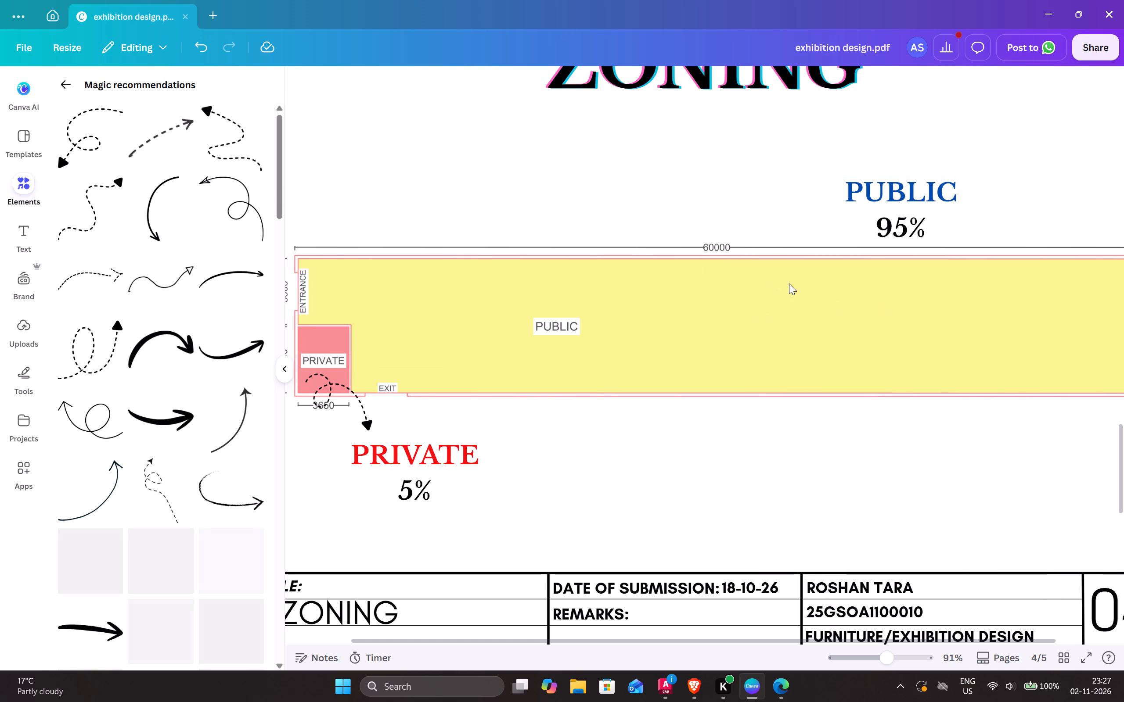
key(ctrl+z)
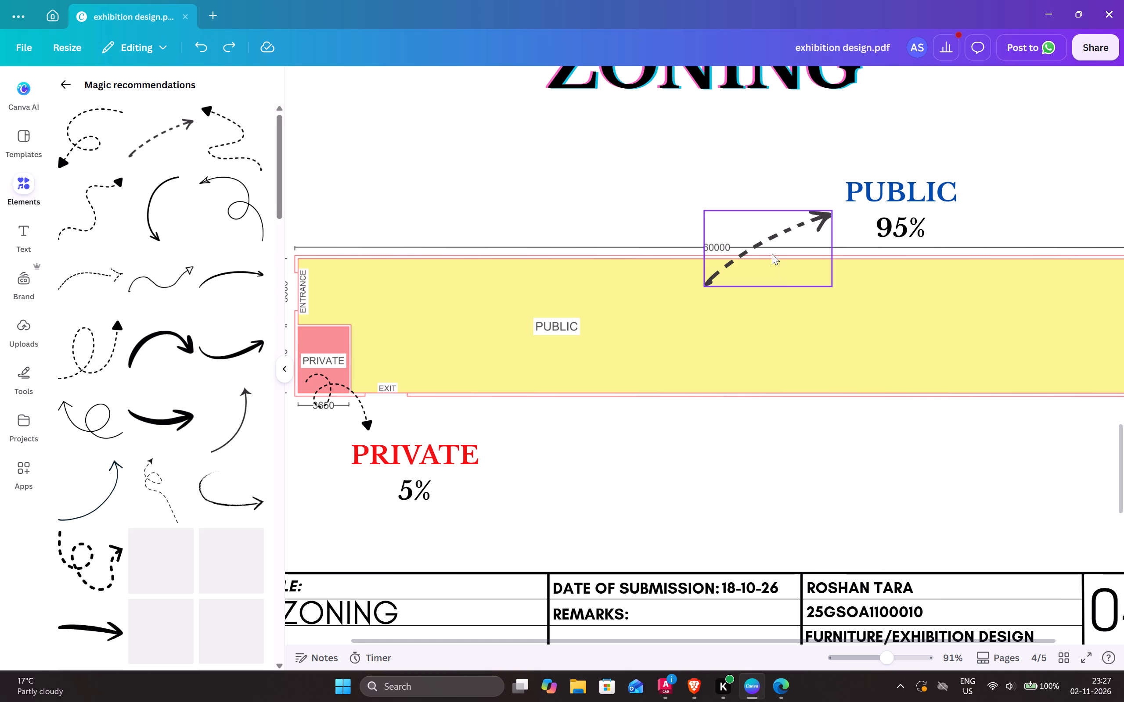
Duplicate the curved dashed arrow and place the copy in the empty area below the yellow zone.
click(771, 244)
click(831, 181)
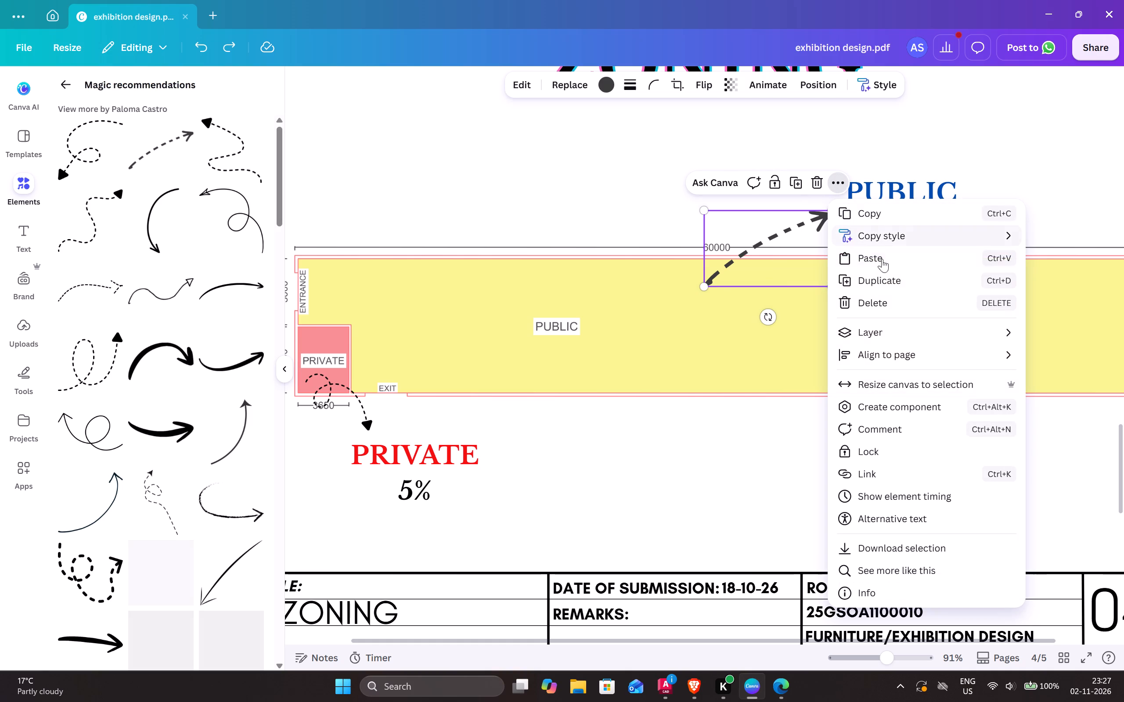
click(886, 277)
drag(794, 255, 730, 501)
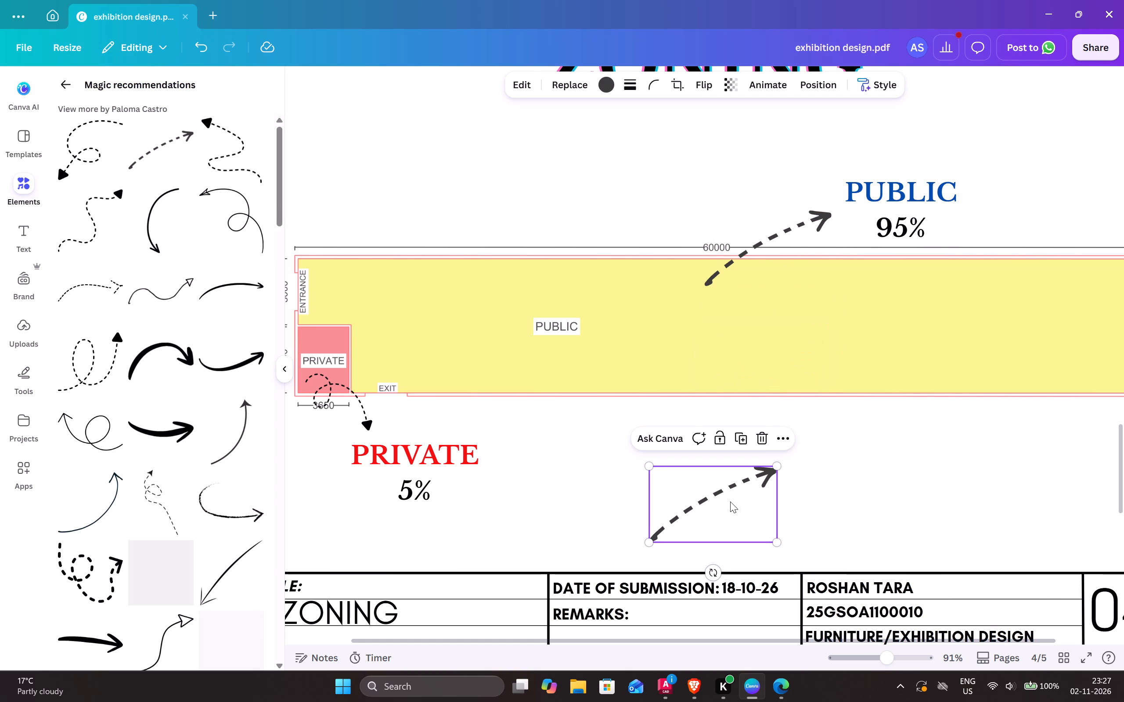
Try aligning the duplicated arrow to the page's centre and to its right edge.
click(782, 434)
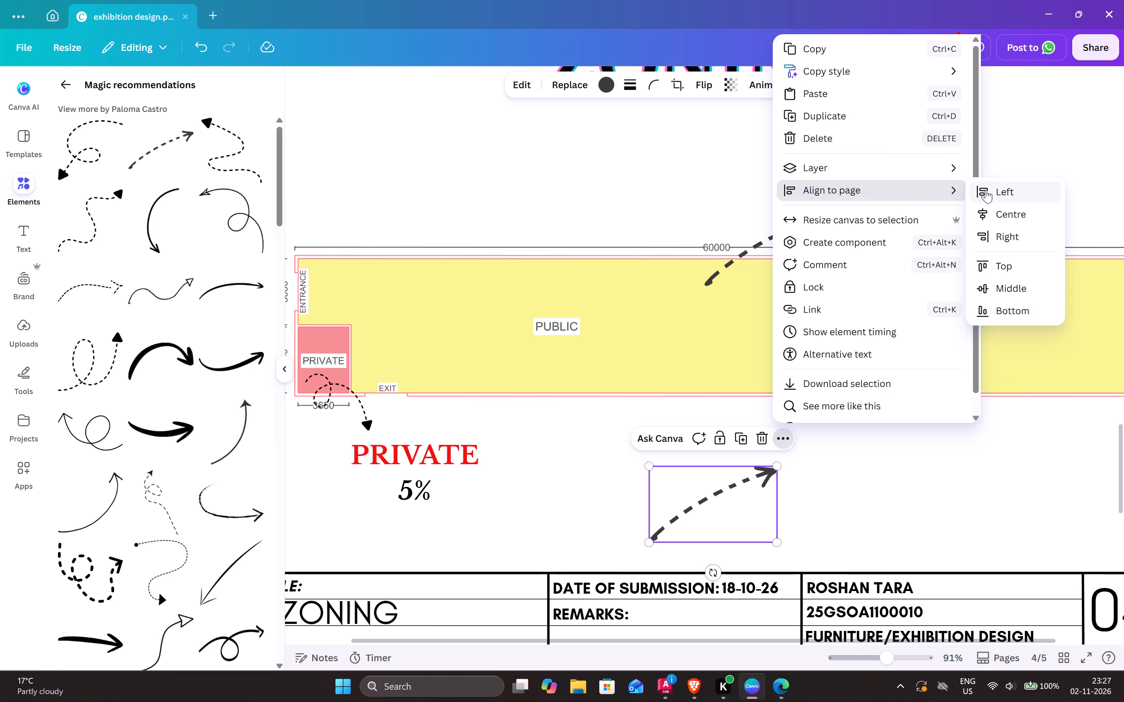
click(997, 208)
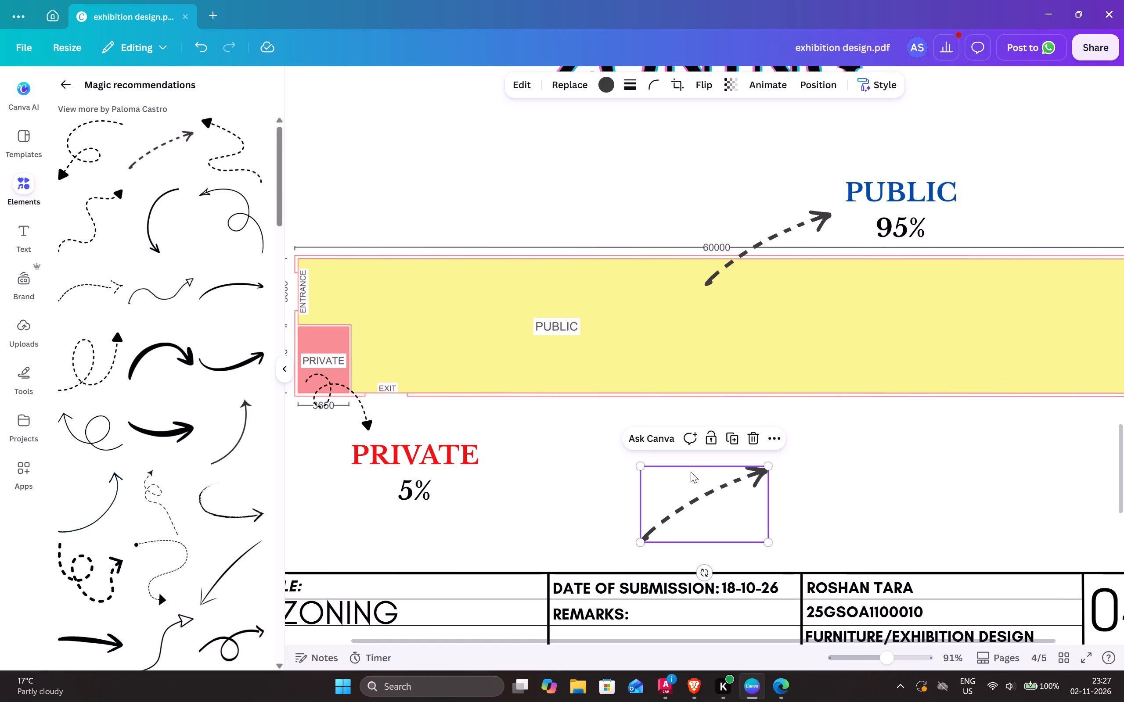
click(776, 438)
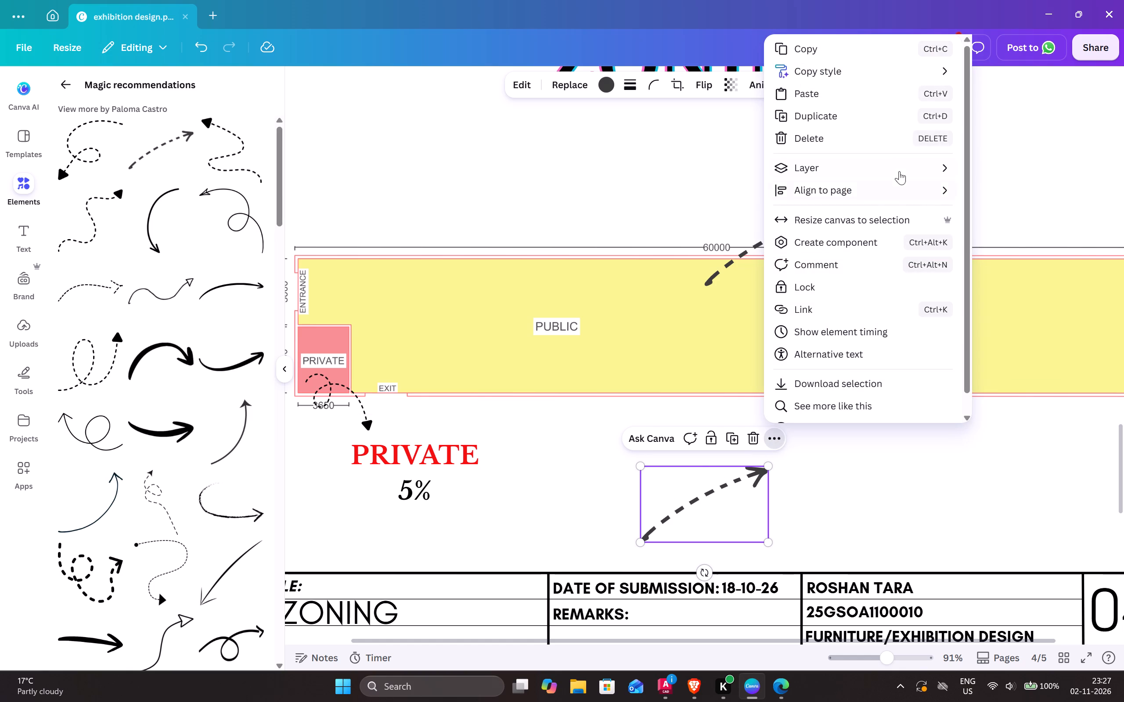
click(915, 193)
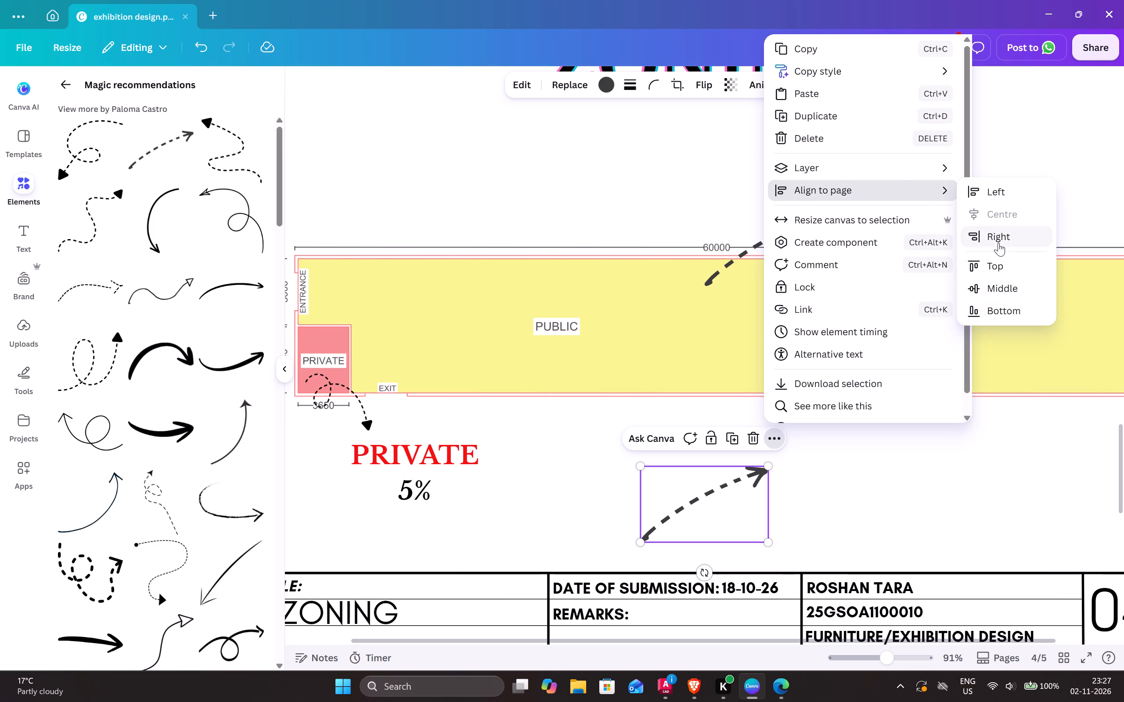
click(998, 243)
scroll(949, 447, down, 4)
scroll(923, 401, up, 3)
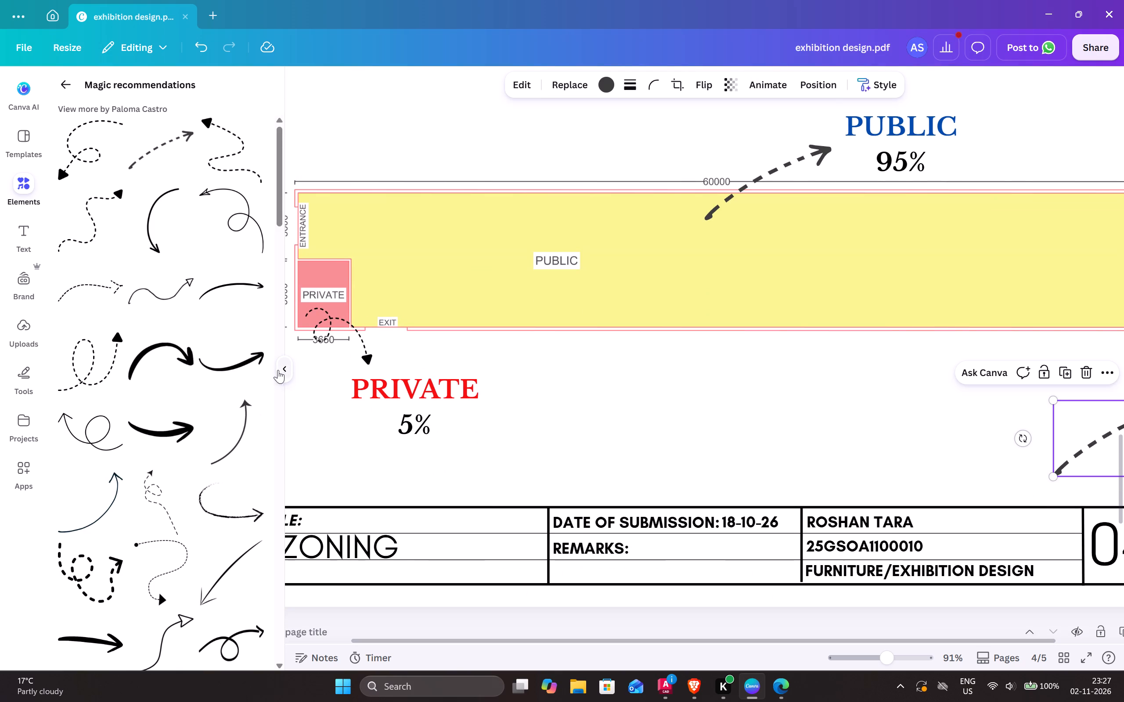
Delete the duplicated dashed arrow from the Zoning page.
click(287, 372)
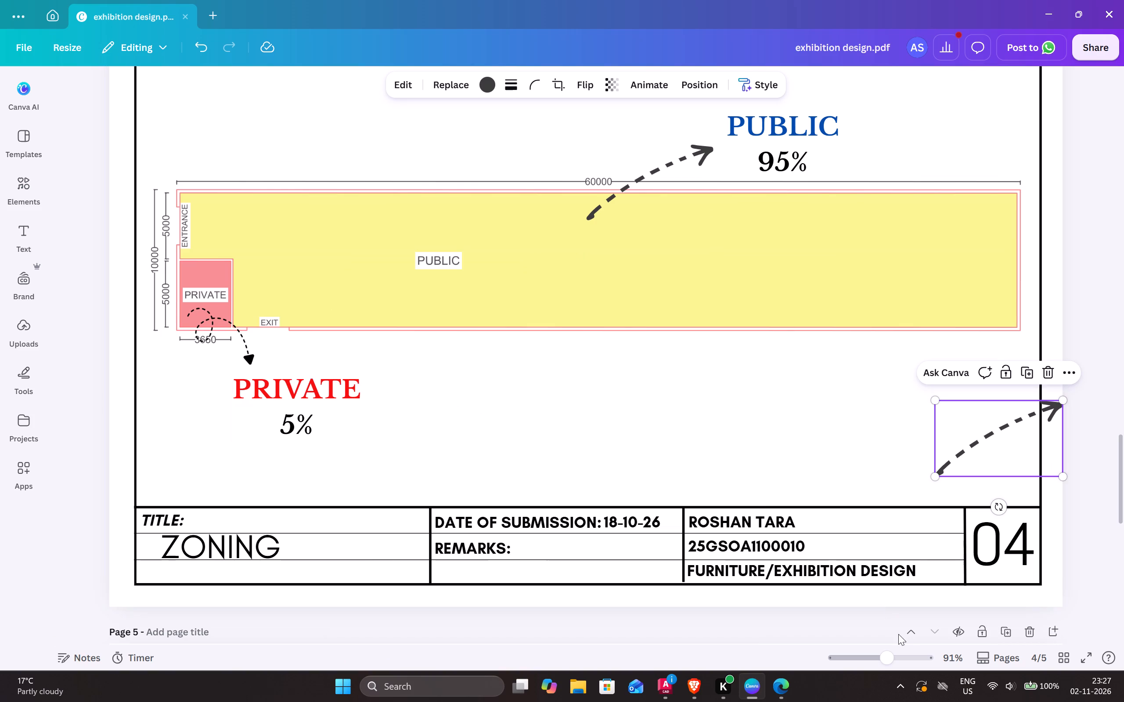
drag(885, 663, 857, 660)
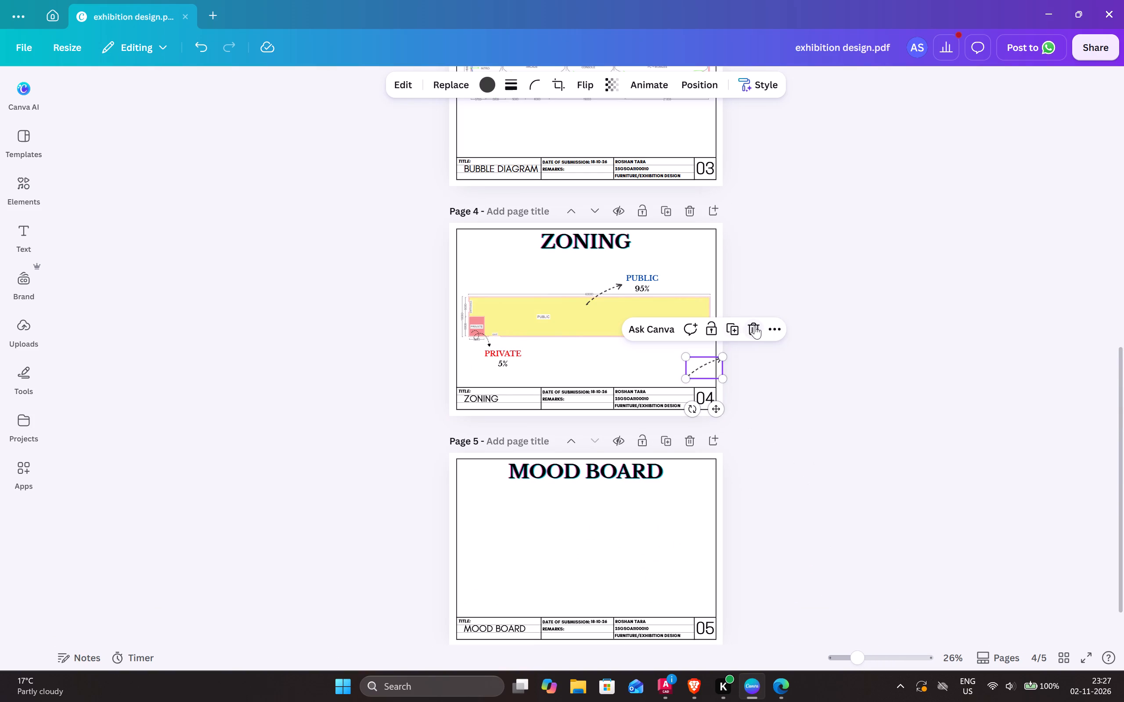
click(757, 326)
Nudge the PUBLIC 95% label slightly closer to the head of the curved dashed arrow.
scroll(629, 287, up, 3)
scroll(643, 320, down, 3)
scroll(648, 361, down, 1)
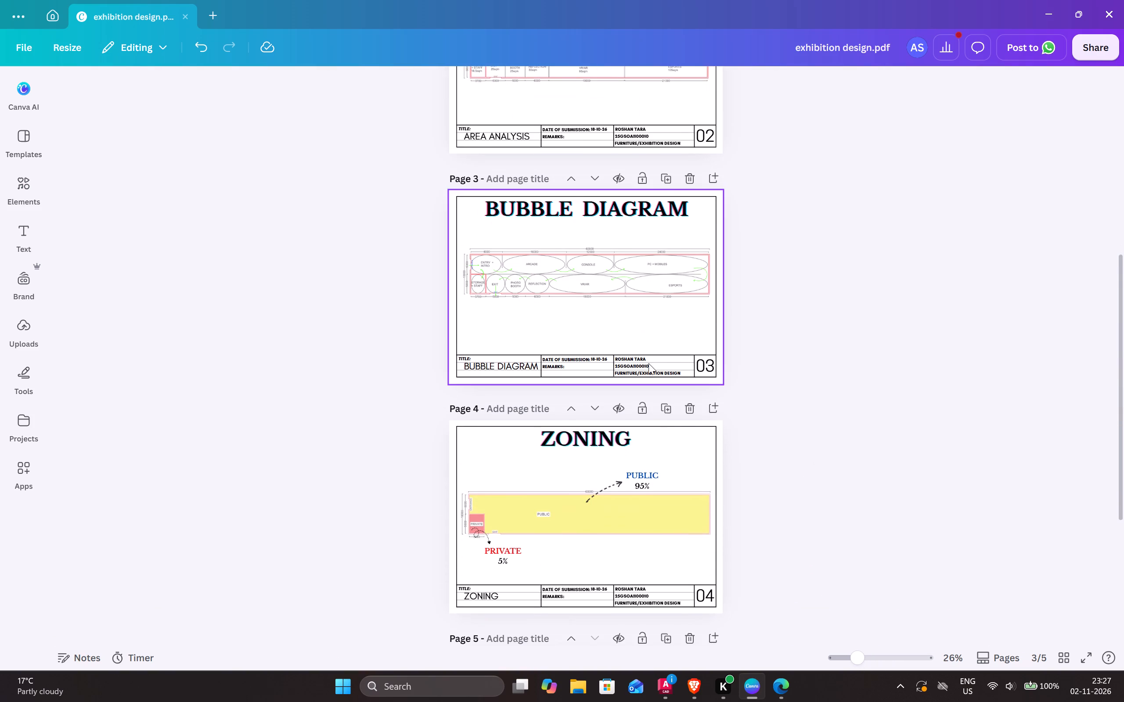
click(883, 661)
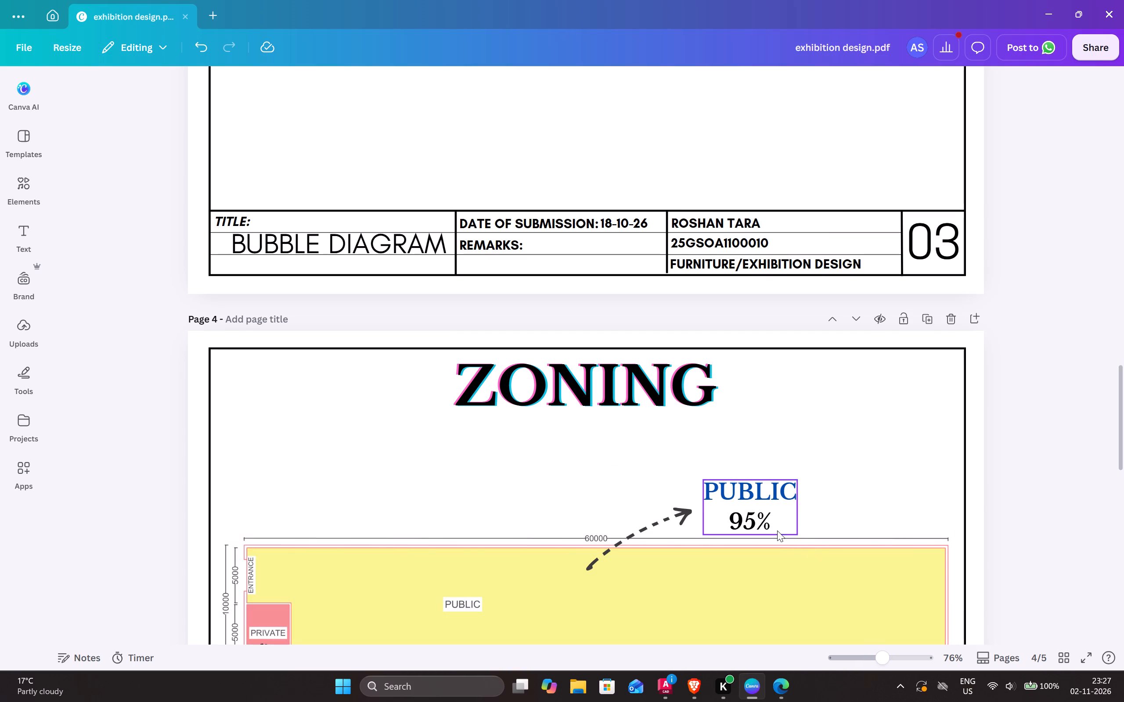
drag(758, 505, 752, 504)
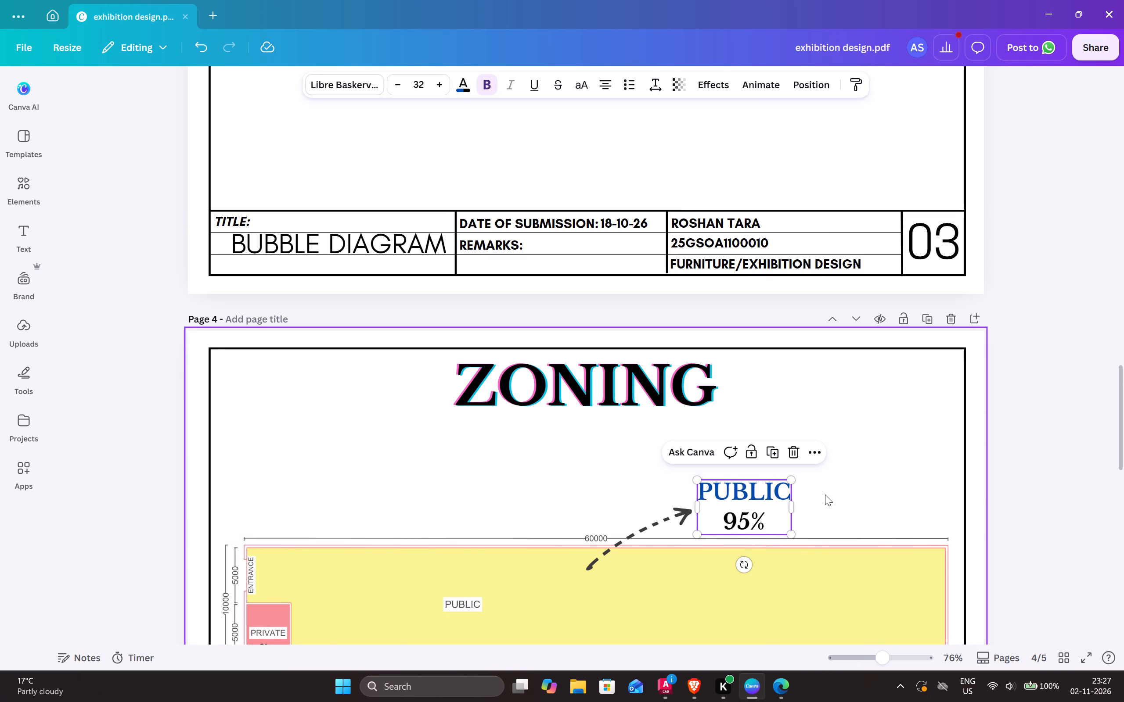
Enlarge the looping dashed arrow and shift it so it starts inside the pink zone and curves down past the EXIT label.
scroll(826, 494, down, 4)
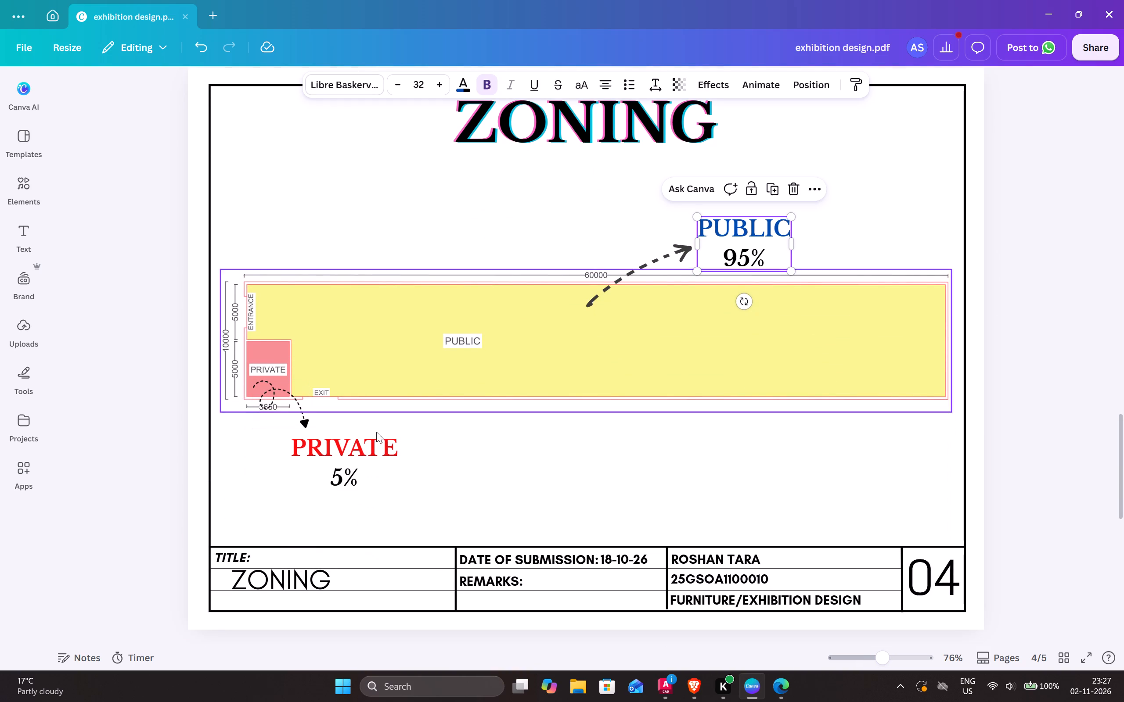
click(898, 659)
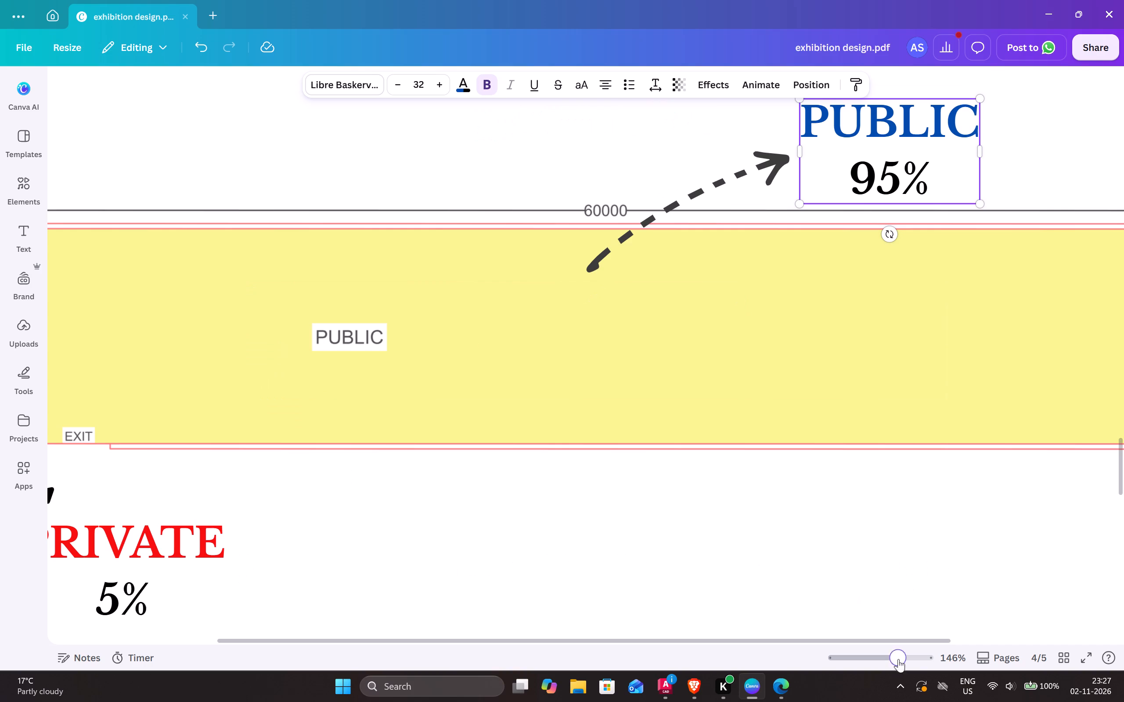
middle_drag(397, 507, 800, 401)
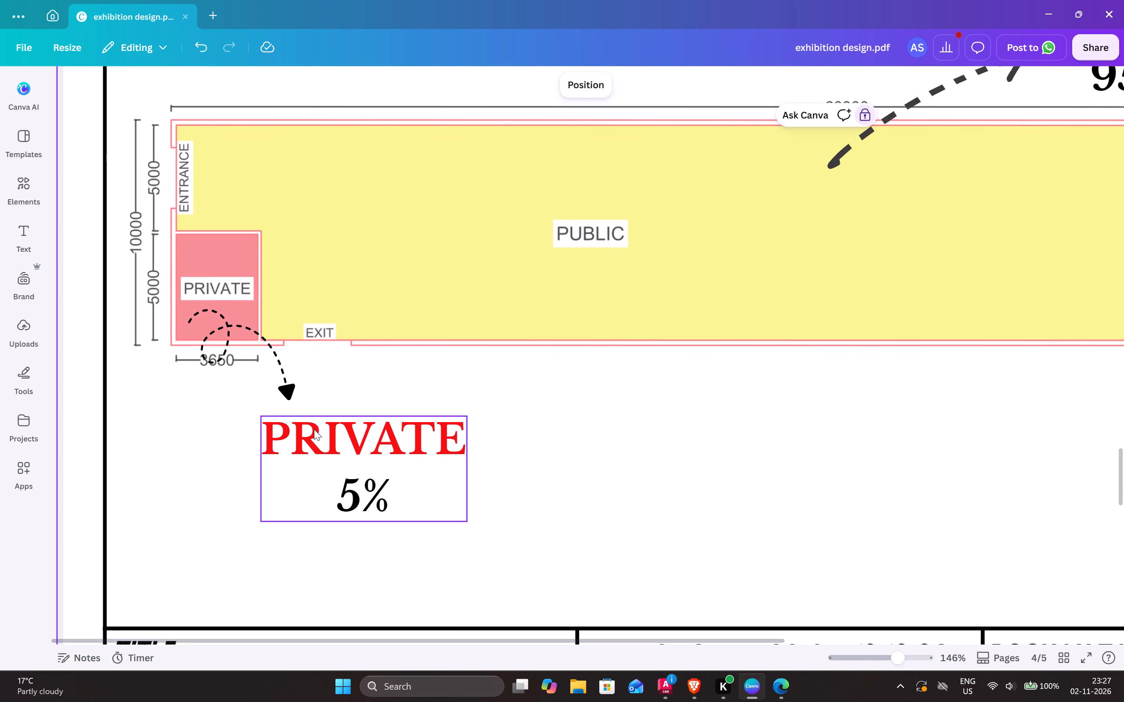
click(277, 375)
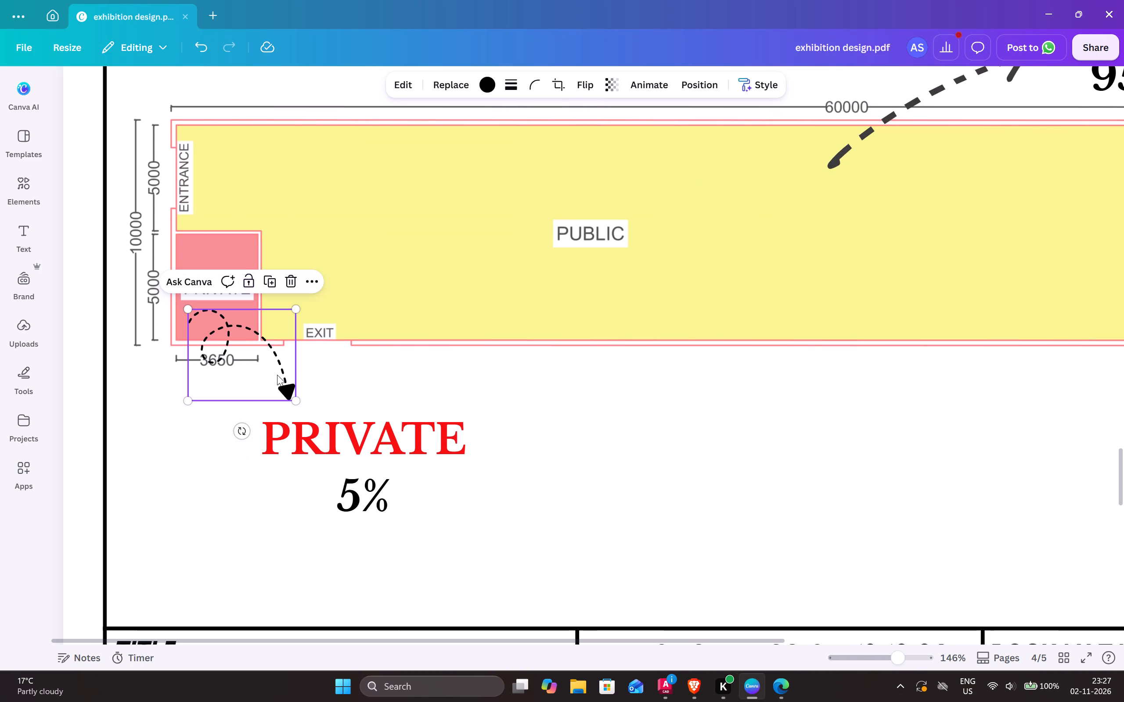
drag(297, 401, 332, 448)
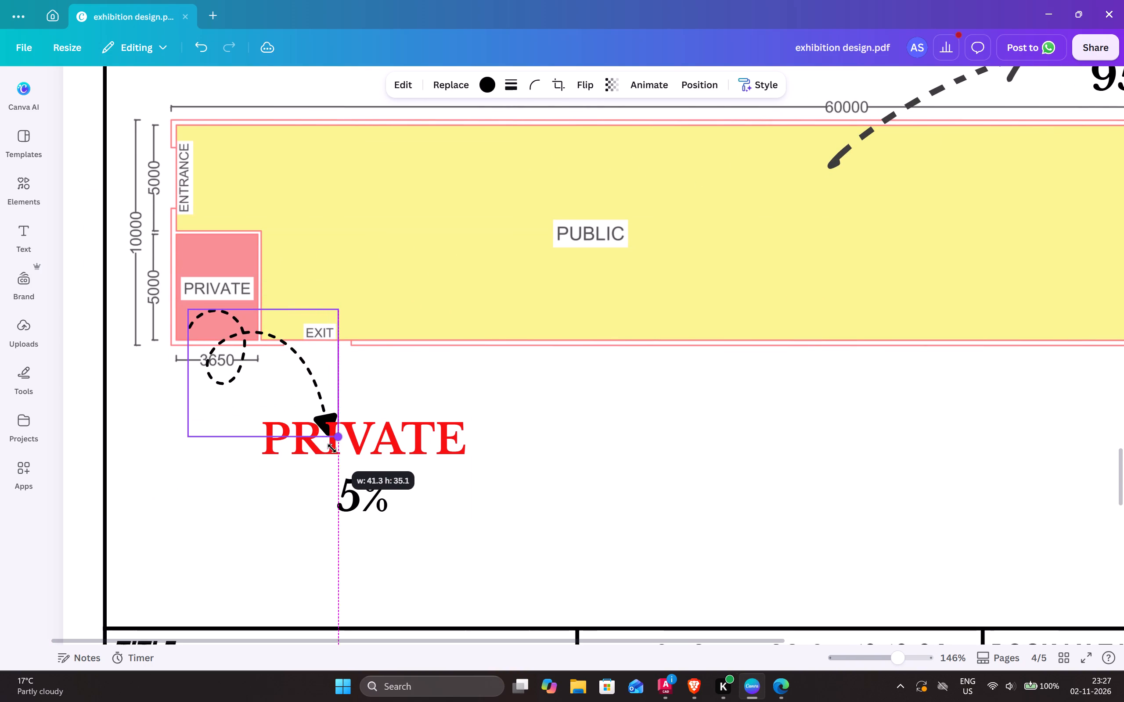
drag(332, 448, 352, 456)
drag(297, 378, 330, 366)
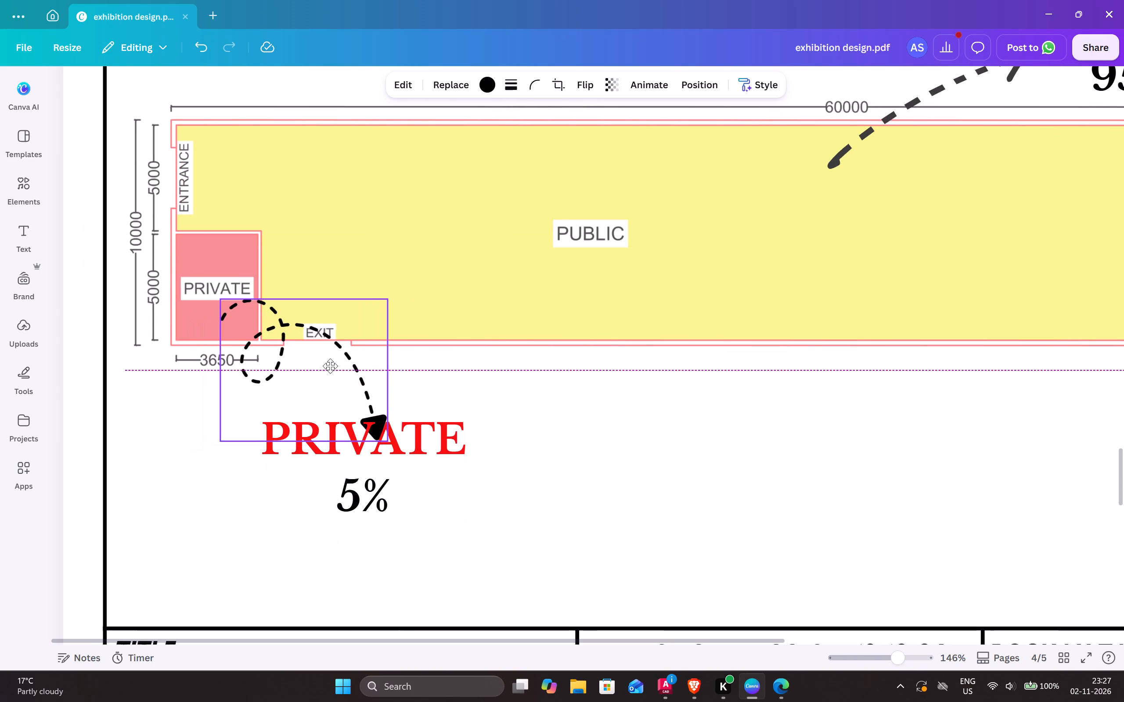
drag(330, 366, 335, 363)
Move the PRIVATE 5% label directly beneath the head of the looping dashed arrow.
drag(420, 443, 438, 467)
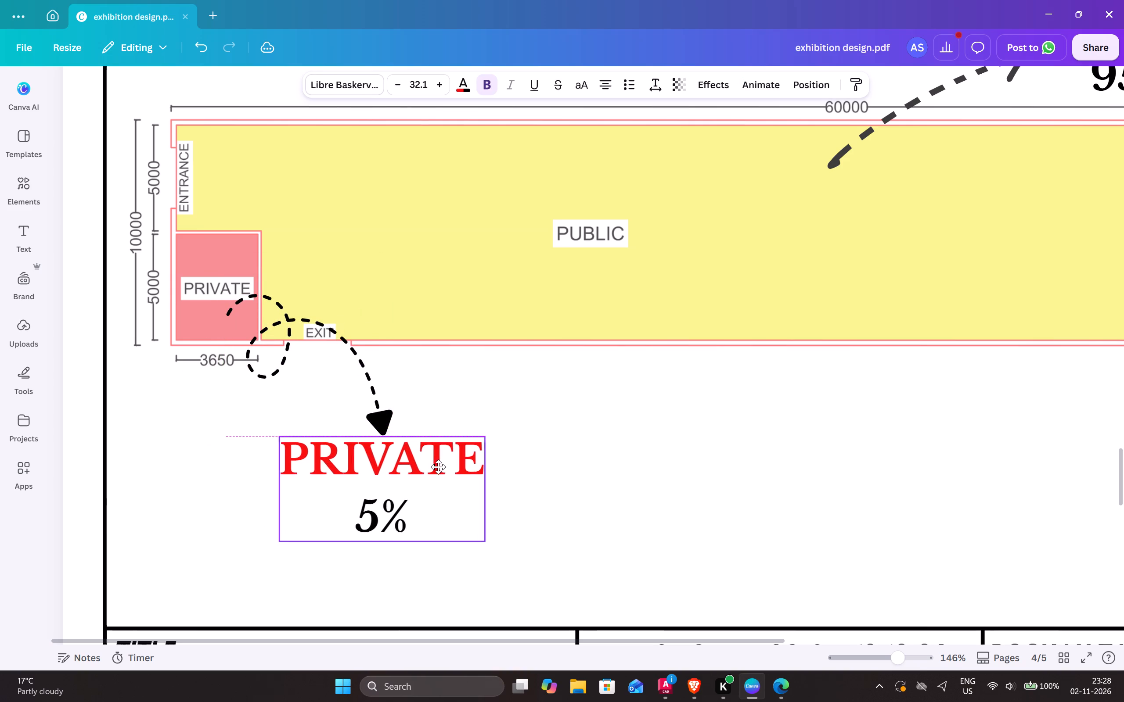
drag(438, 467, 441, 467)
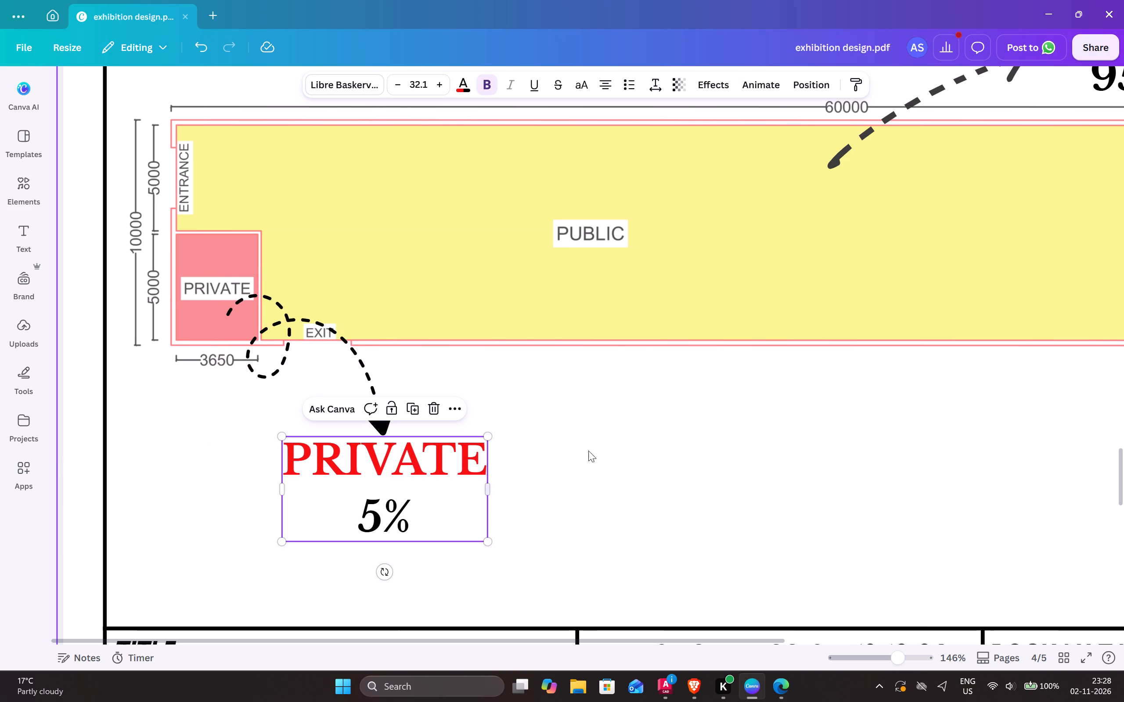
click(659, 433)
Review the whole Zoning page layout and compare it with the Bubble Diagram page before it.
scroll(711, 430, down, 4)
scroll(717, 426, up, 4)
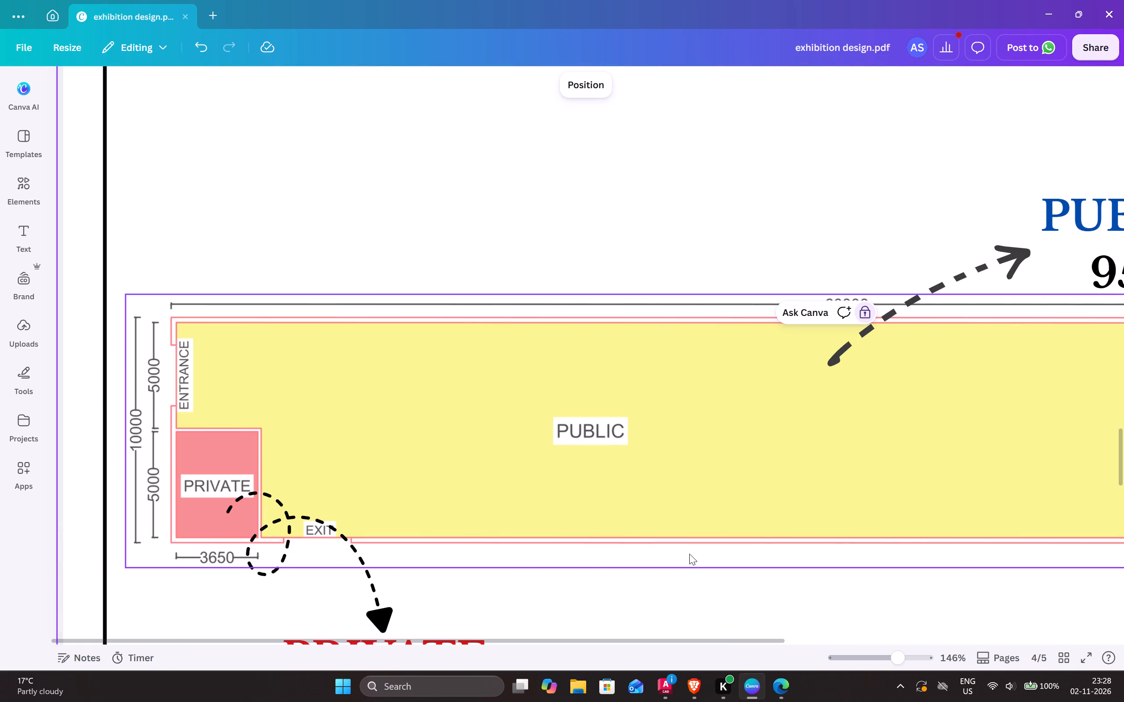
drag(908, 658, 881, 665)
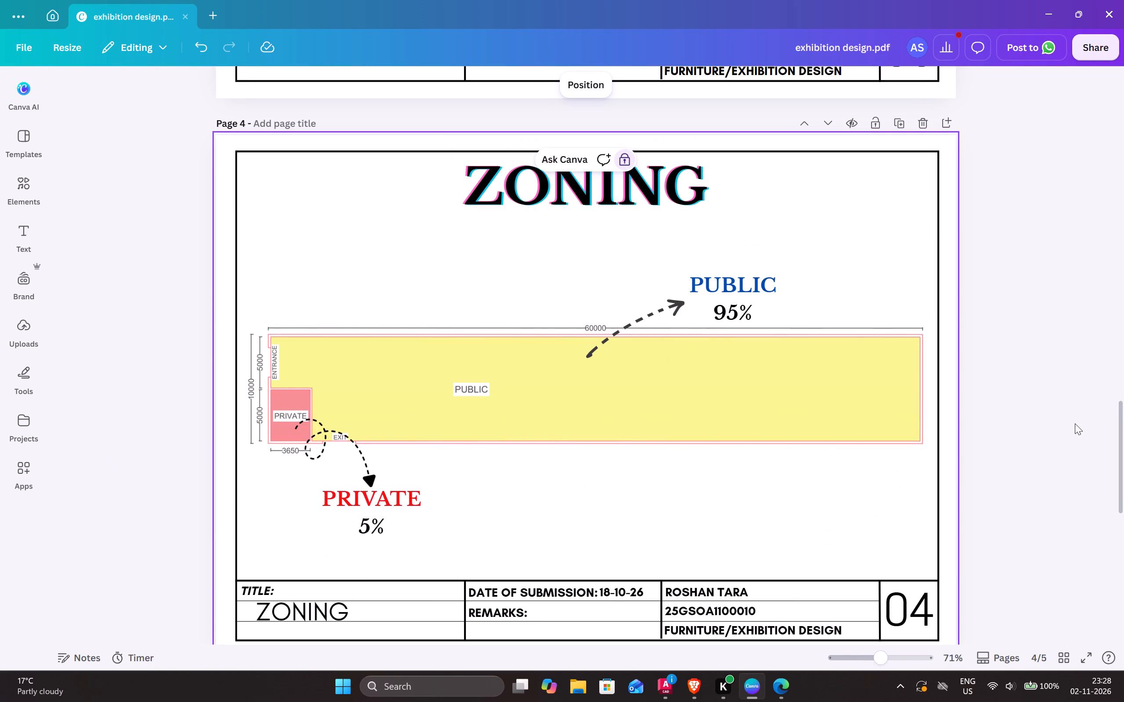
click(1034, 376)
key(Escape)
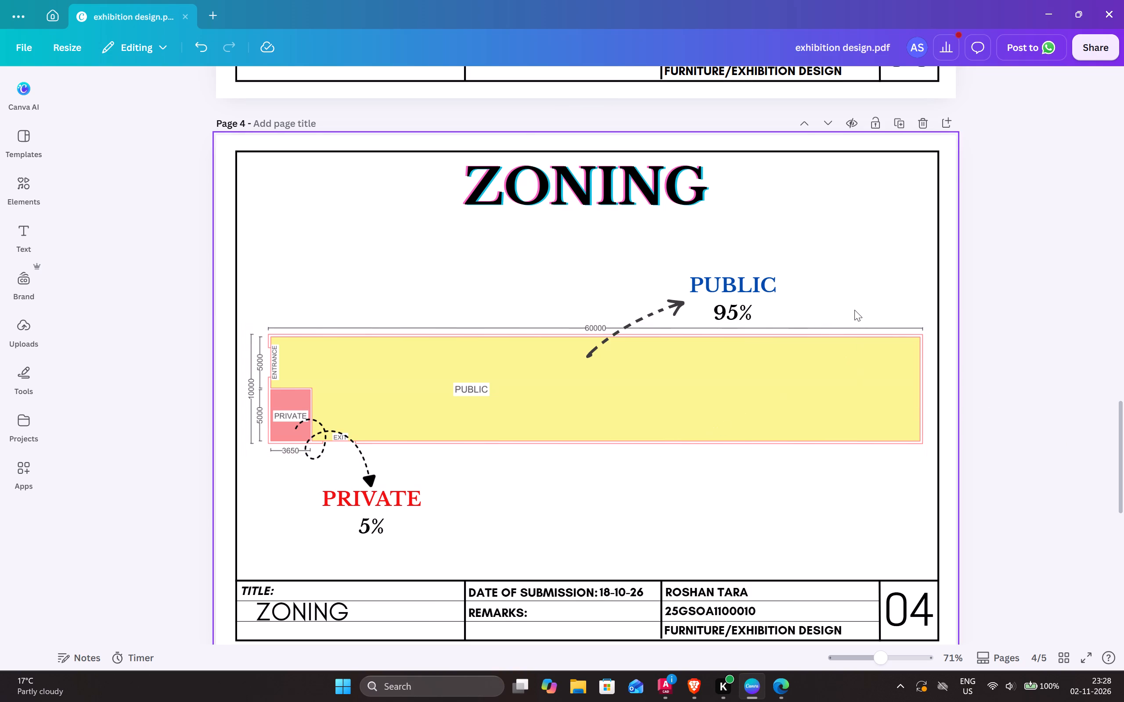
scroll(854, 310, up, 8)
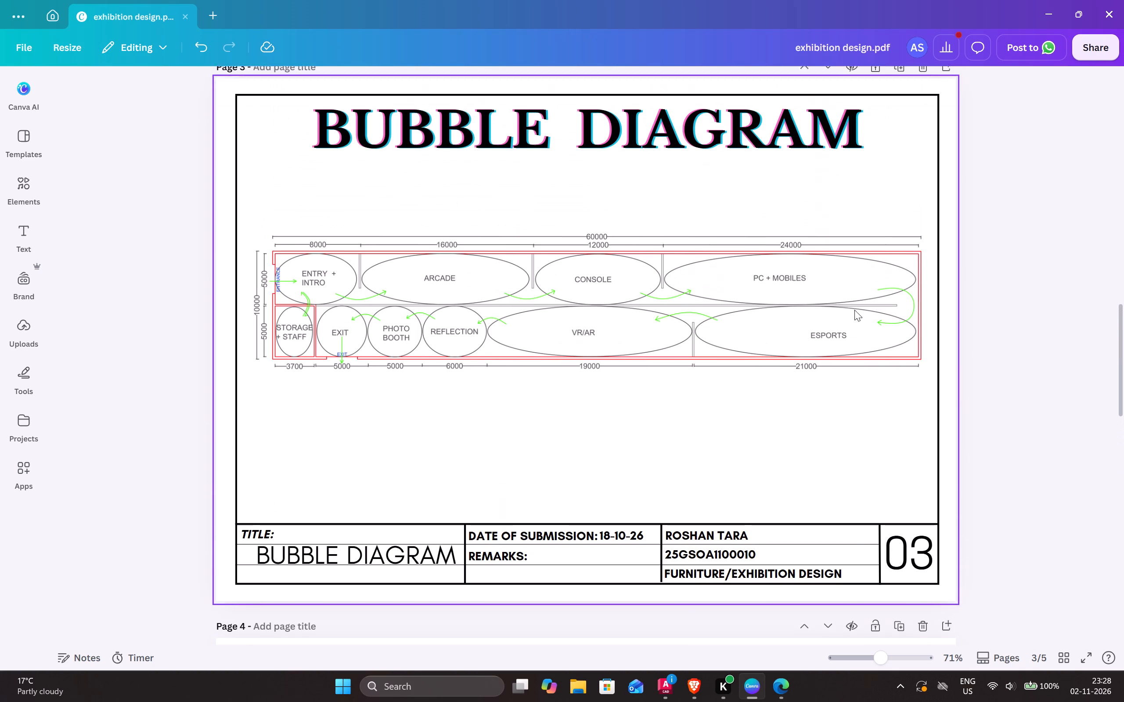
scroll(854, 310, up, 2)
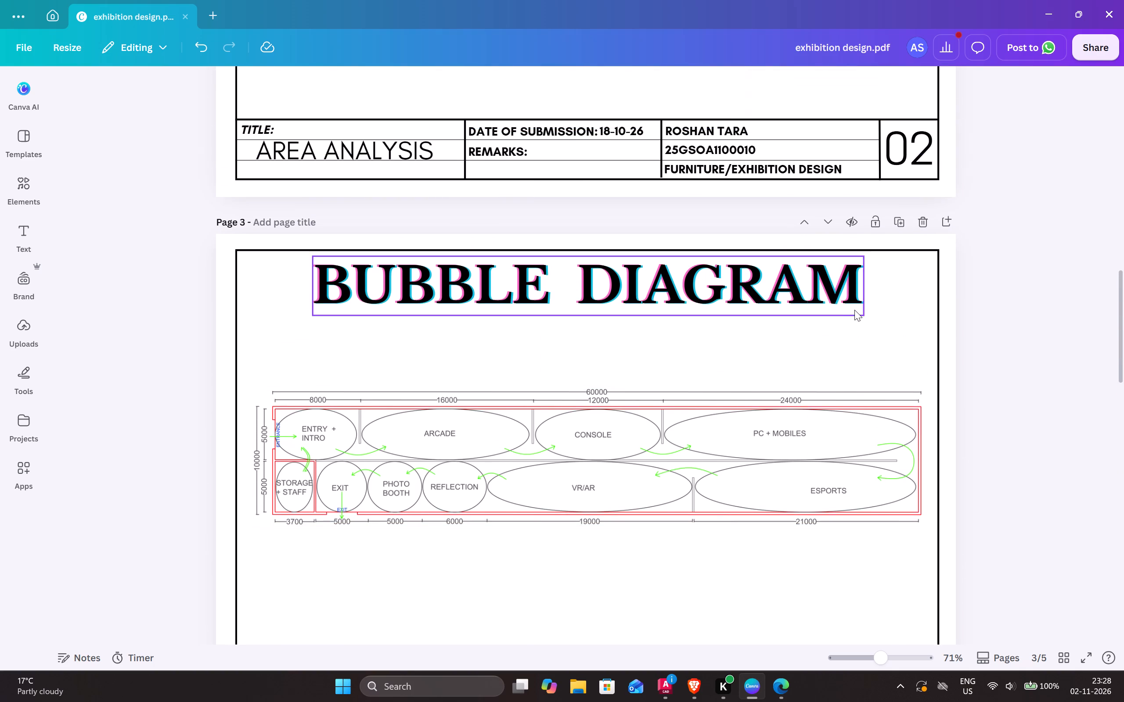
scroll(854, 310, down, 1)
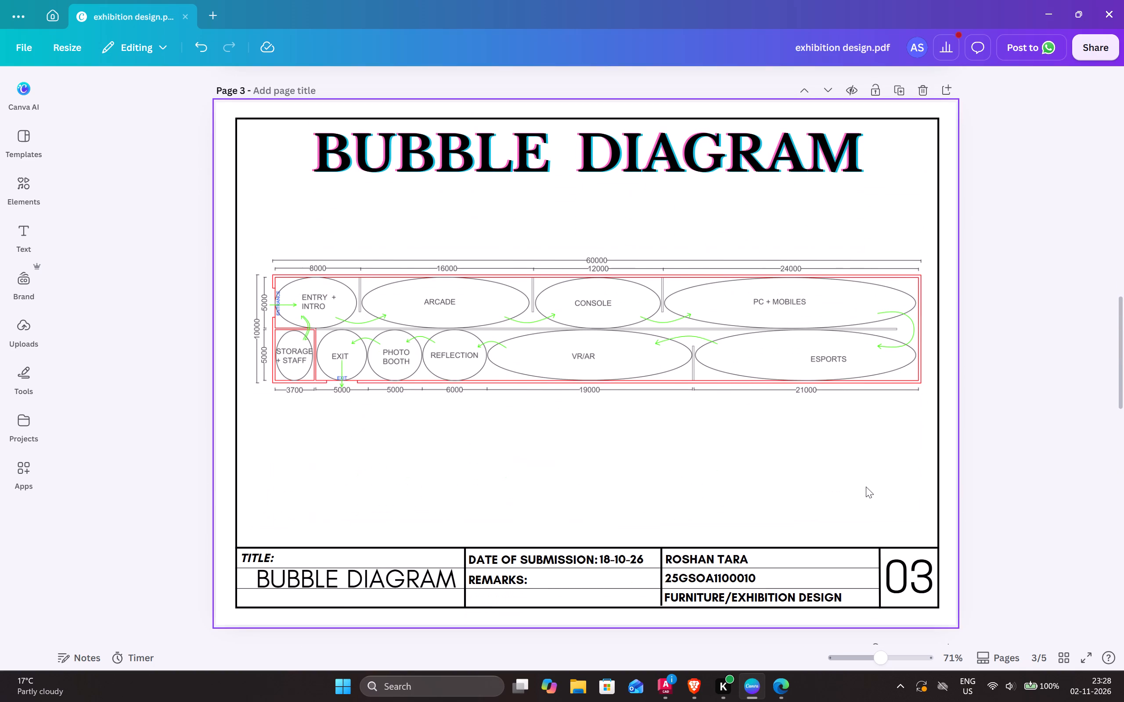
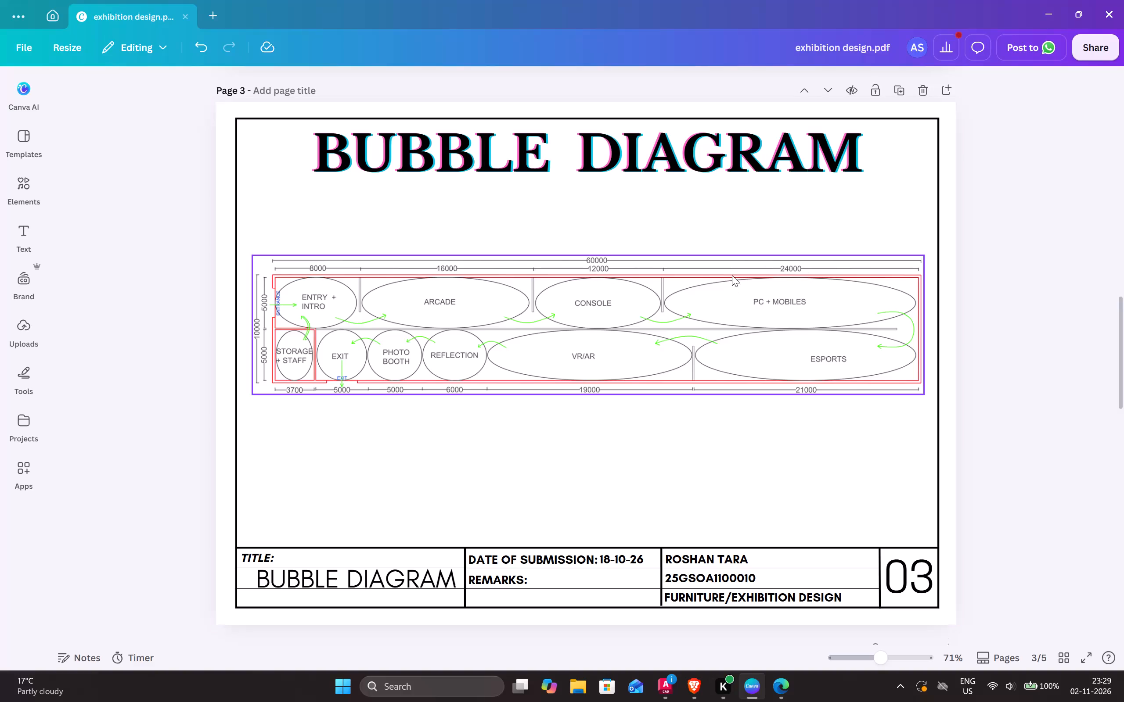
Review the Area Analysis, Bubble Diagram and Zoning pages at a reduced zoom, comparing their layouts and title blocks.
scroll(732, 275, up, 4)
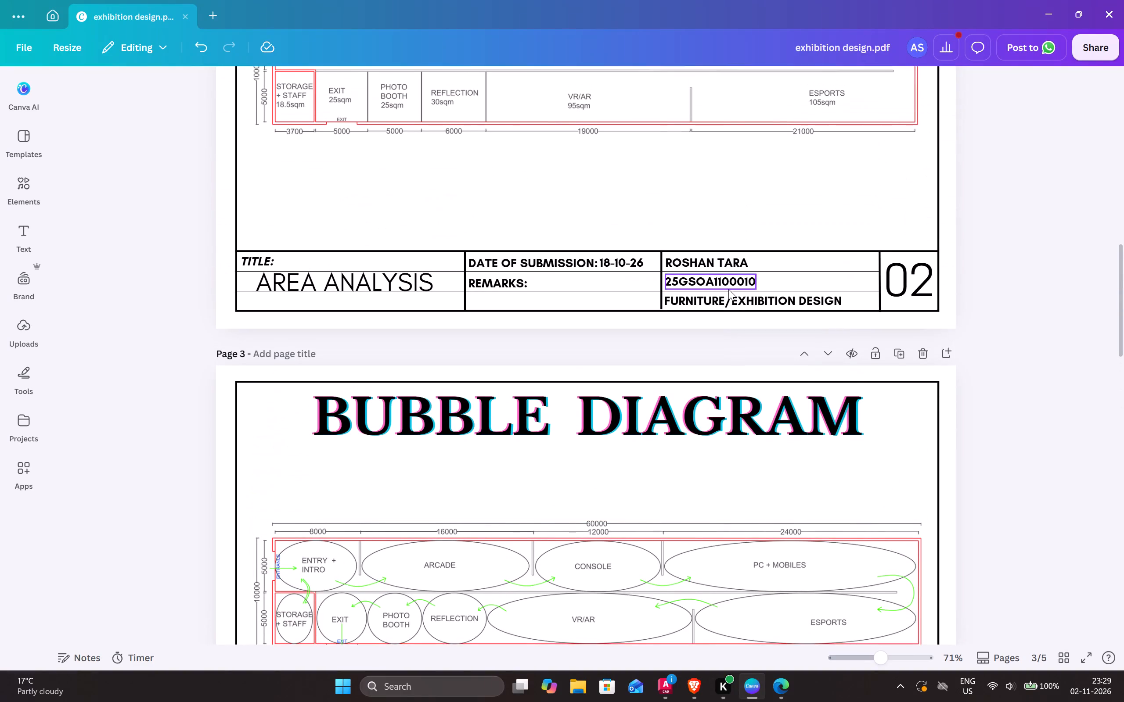
scroll(723, 394, down, 4)
scroll(714, 336, up, 2)
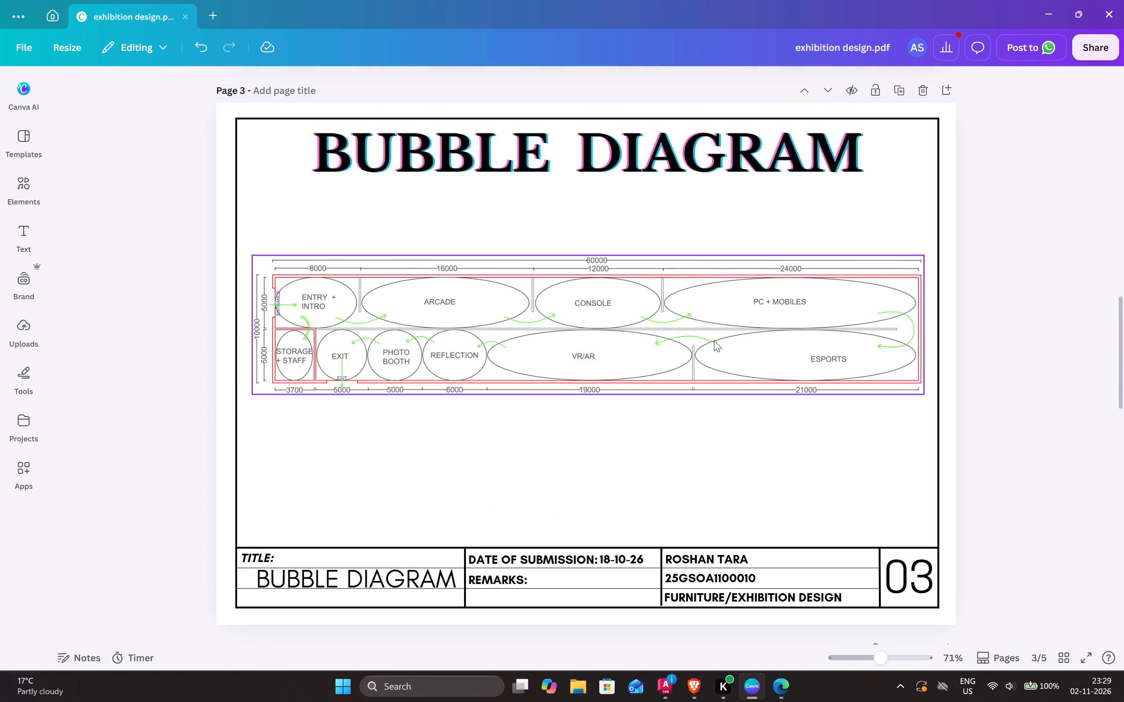
scroll(714, 340, down, 3)
scroll(805, 361, down, 4)
scroll(985, 360, down, 4)
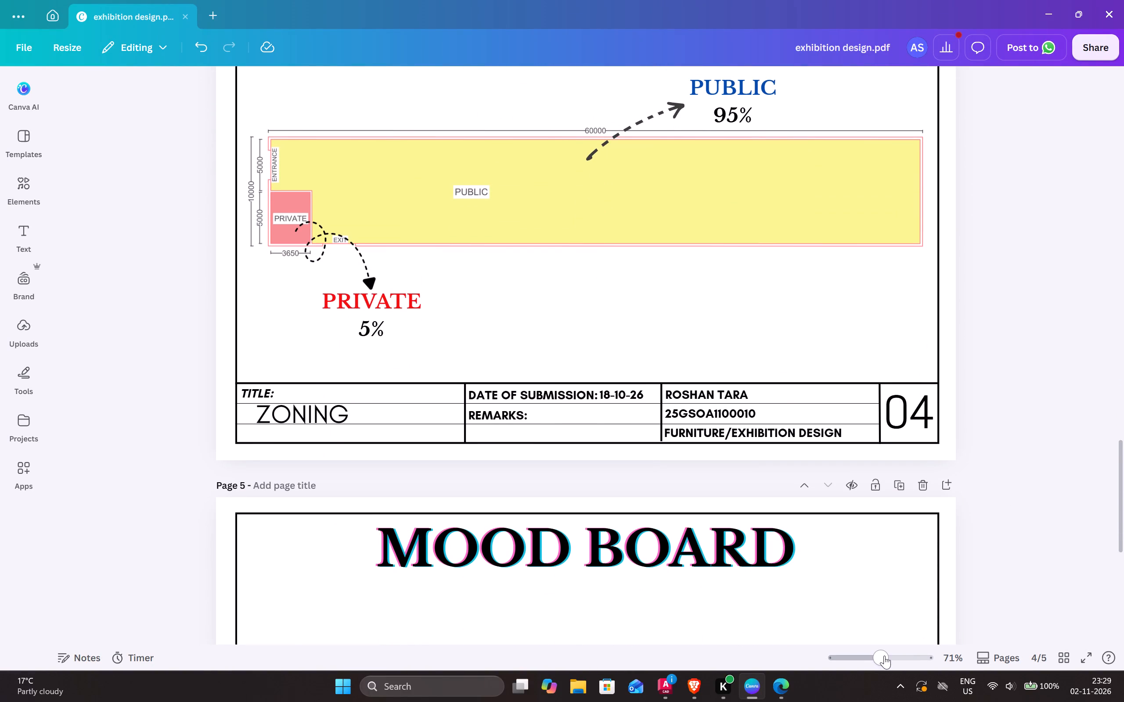
drag(884, 655, 875, 659)
scroll(934, 358, up, 1)
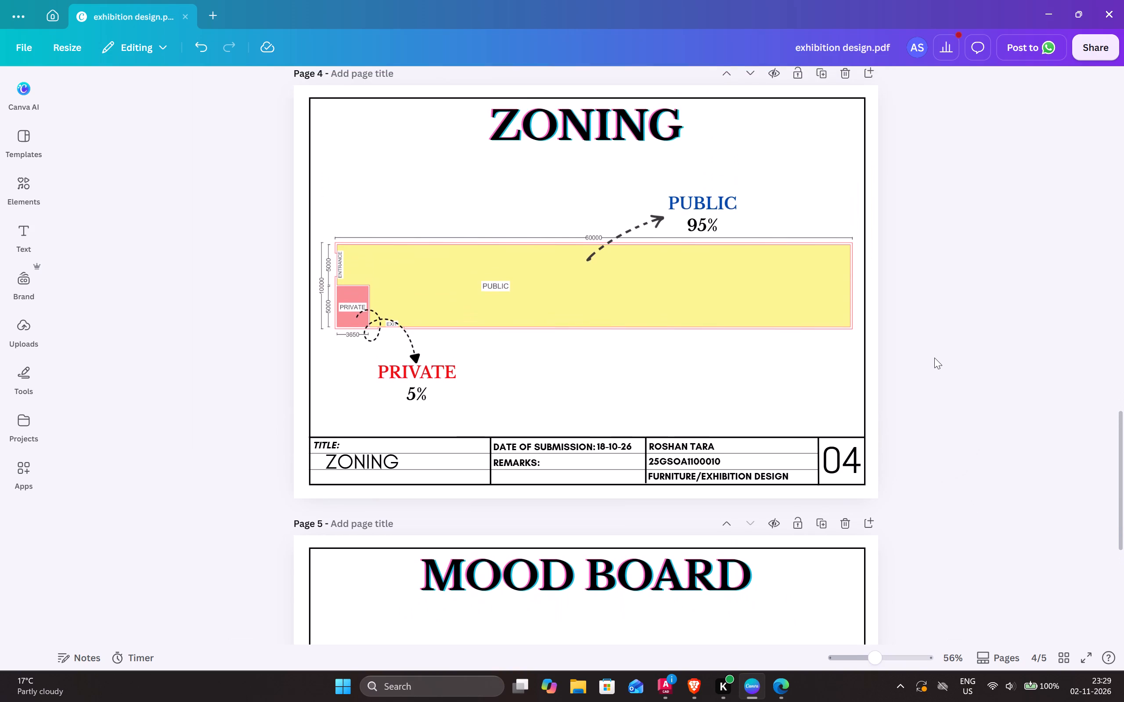
scroll(934, 358, up, 8)
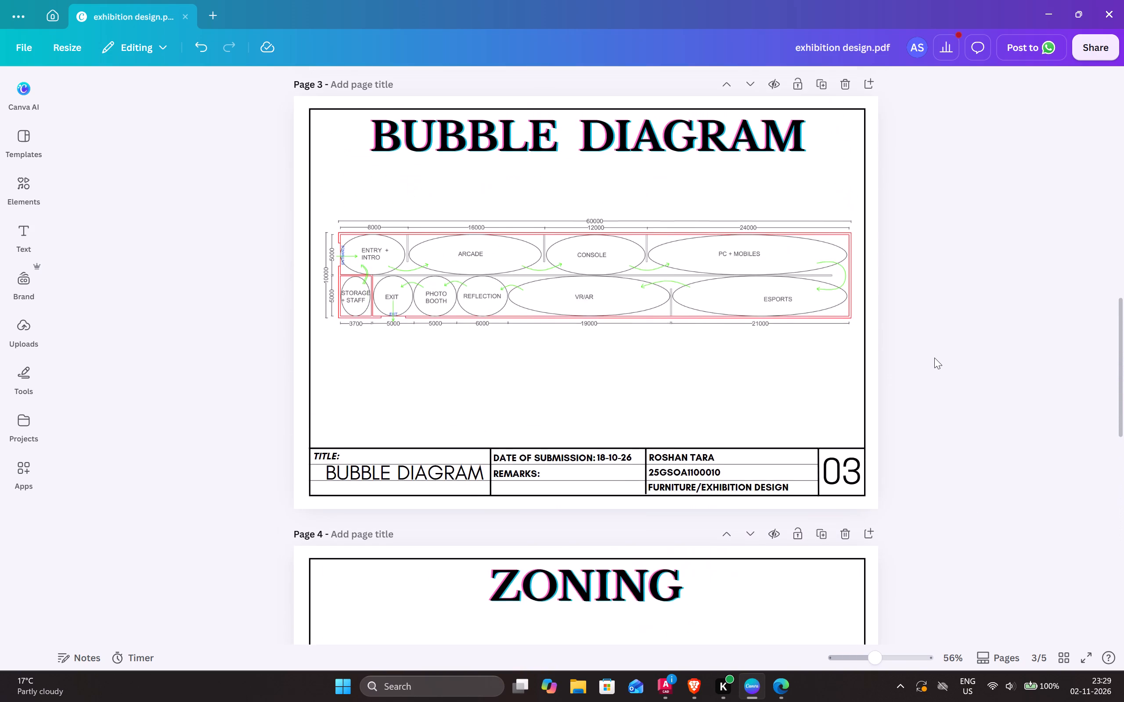
scroll(934, 358, up, 8)
scroll(934, 358, down, 2)
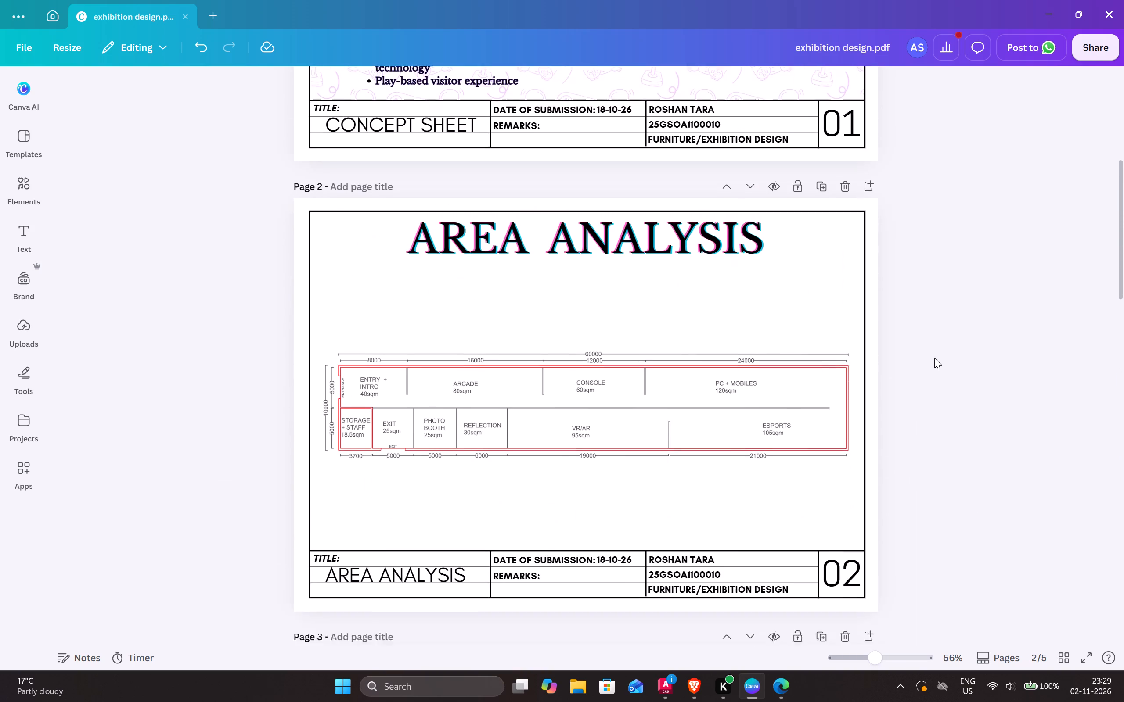
scroll(934, 358, down, 5)
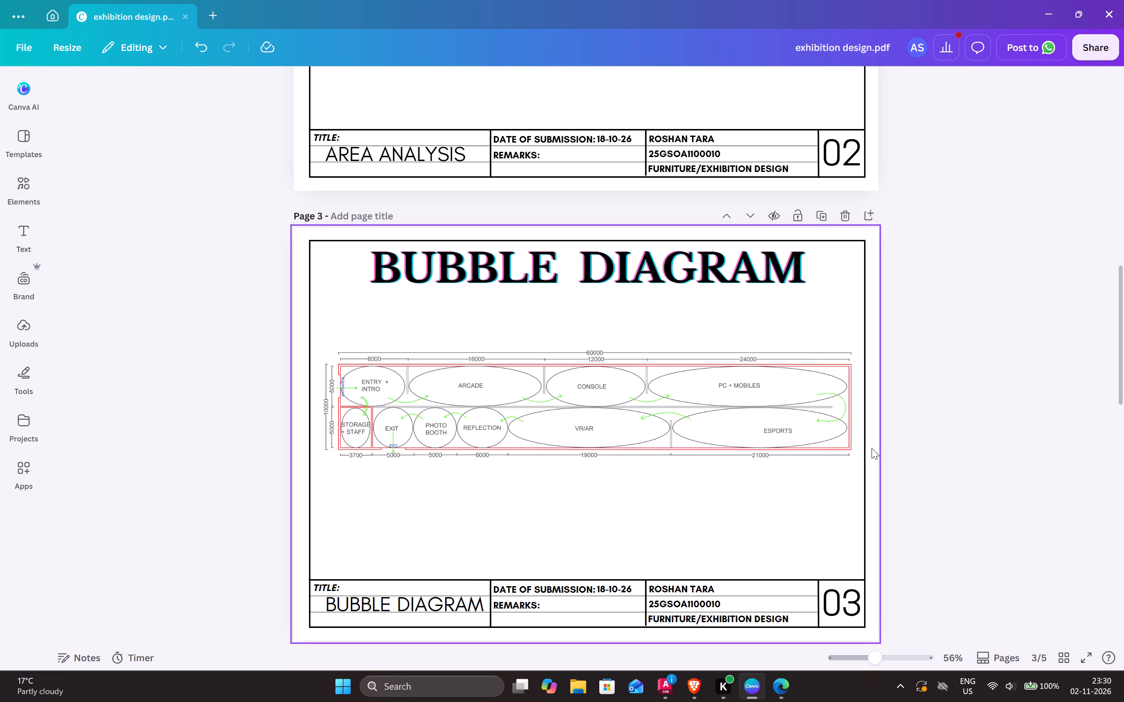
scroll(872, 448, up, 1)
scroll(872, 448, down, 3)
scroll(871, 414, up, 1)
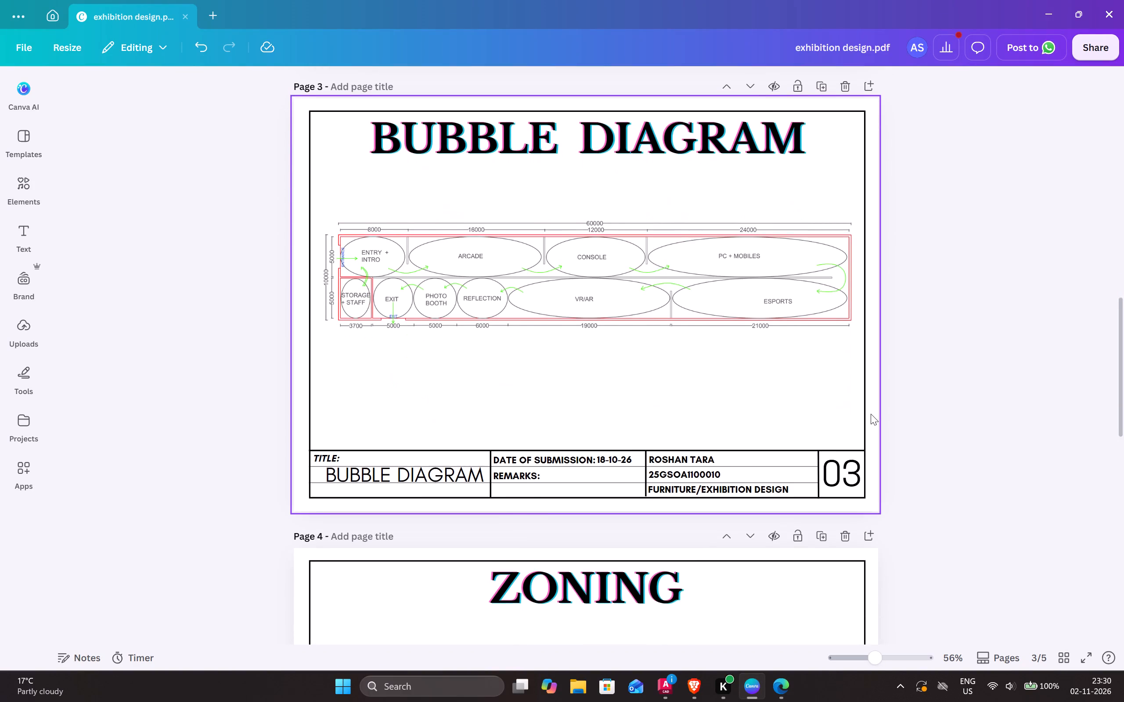